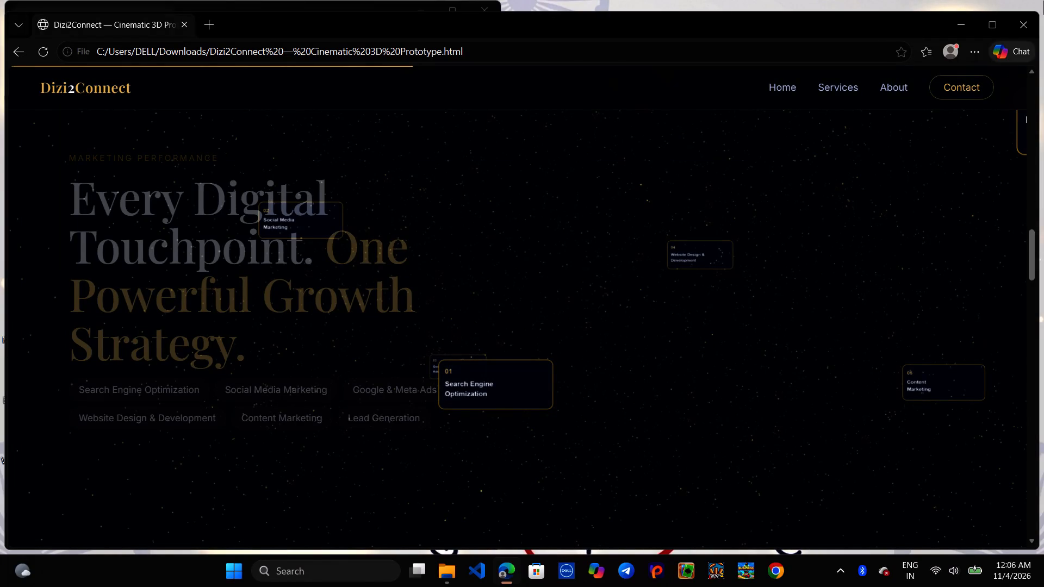
# Close the browser window showing the Dizi2Connect prototype and the Downloads folder window.
pyautogui.click(1014, 27)
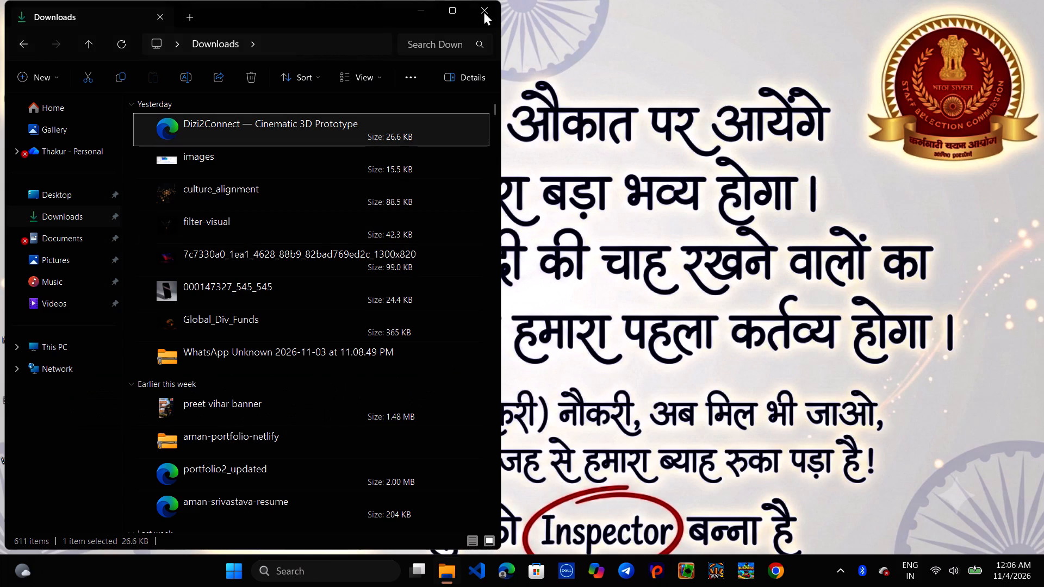
pyautogui.click(497, 1)
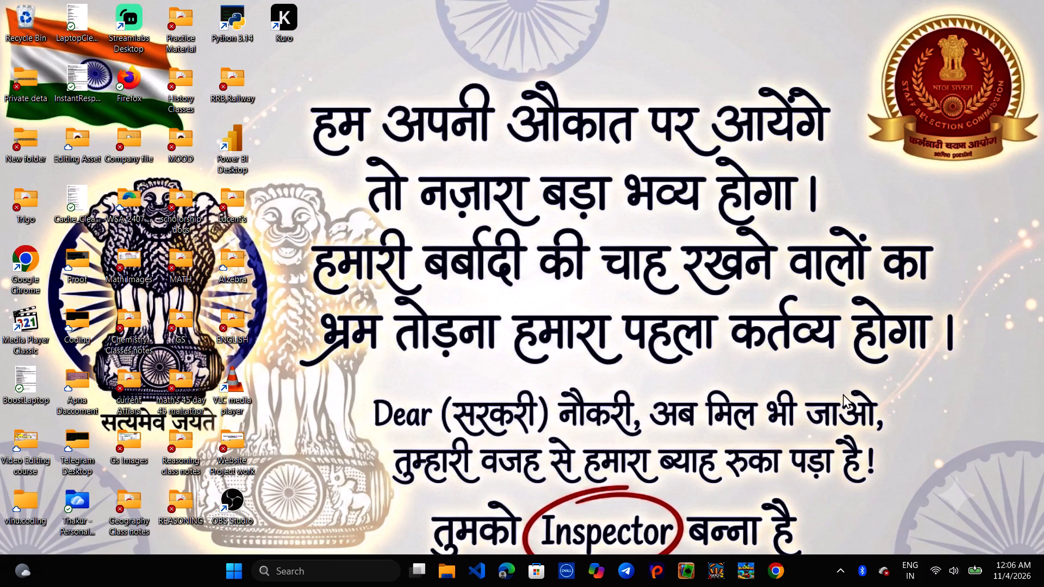
# Switch to Google Chrome and find the user profile to open in the profile chooser.
pyautogui.click(767, 567)
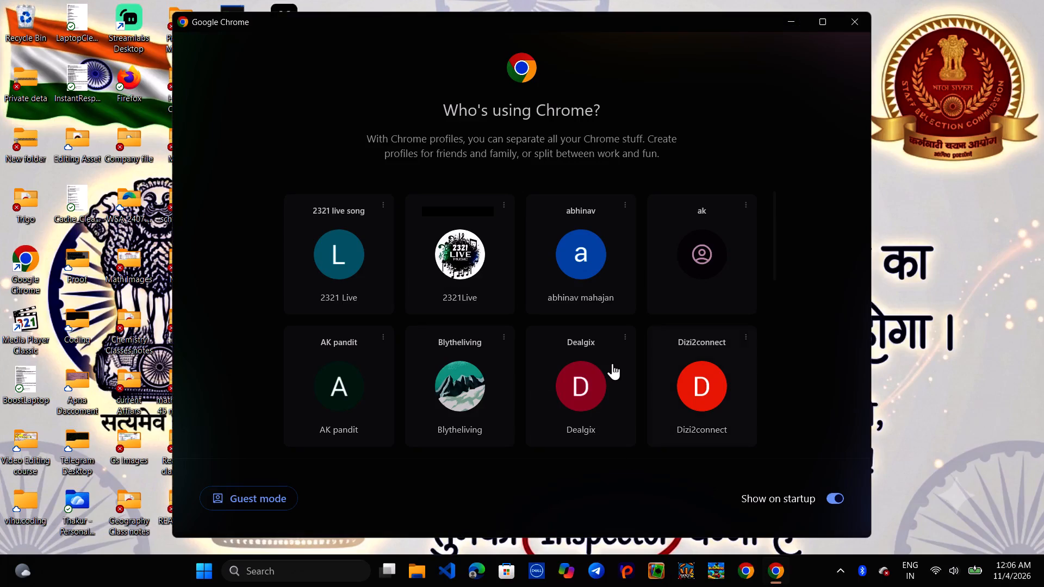
pyautogui.scroll(-5, 613, 363)
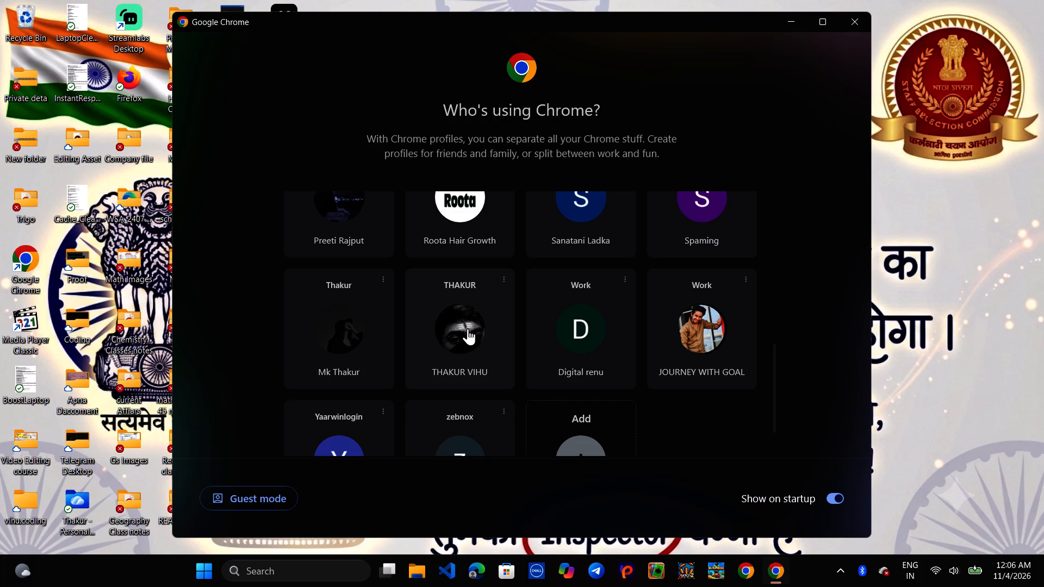
# Open the Chrome profile labelled THAKUR in capital letters.
pyautogui.click(468, 328)
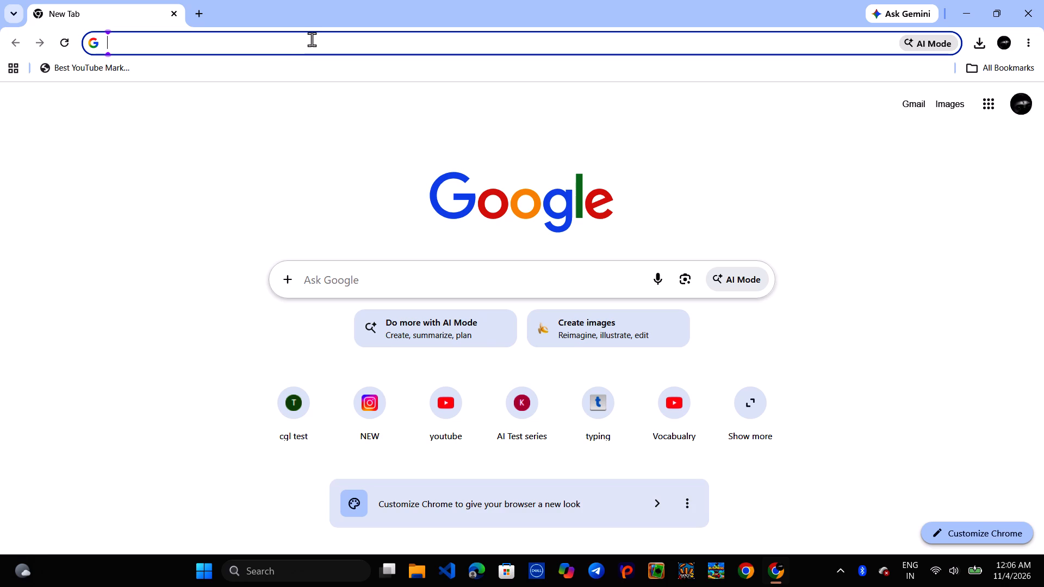
# Enter the Hostinger dashboard address hpanel.hostinger.com/websites in the new tab.
pyautogui.click(312, 39)
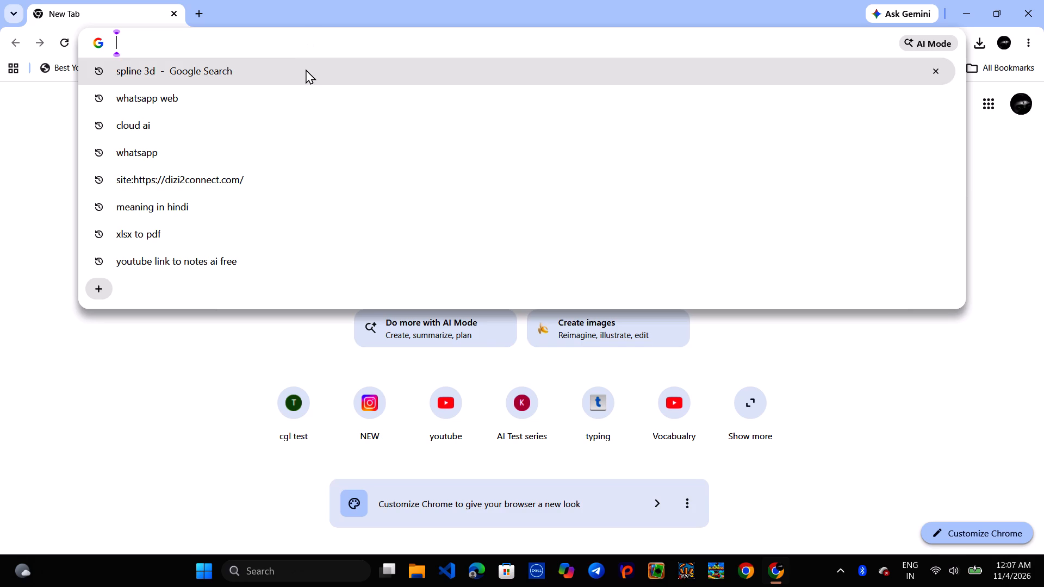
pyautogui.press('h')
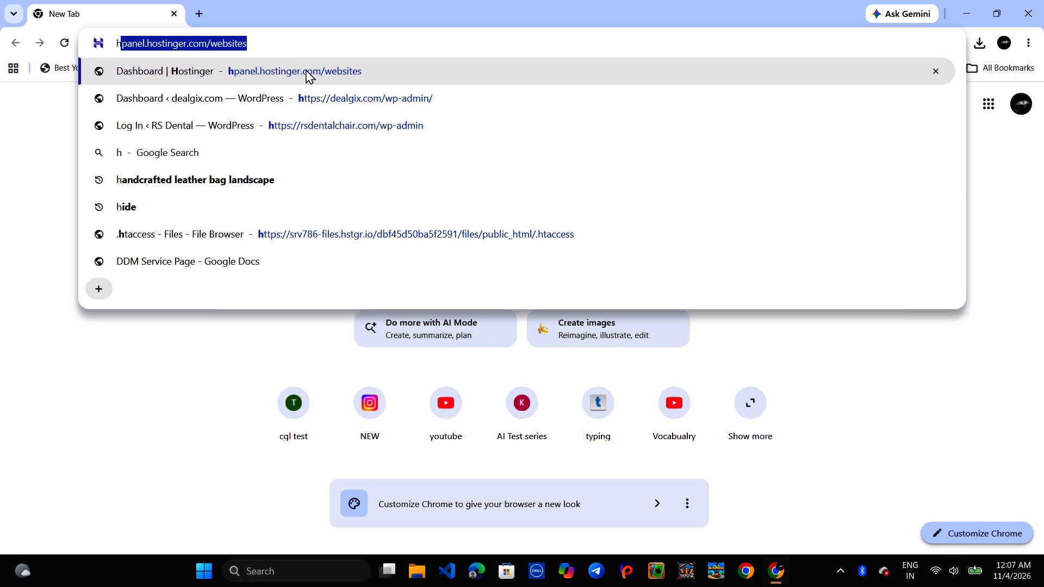
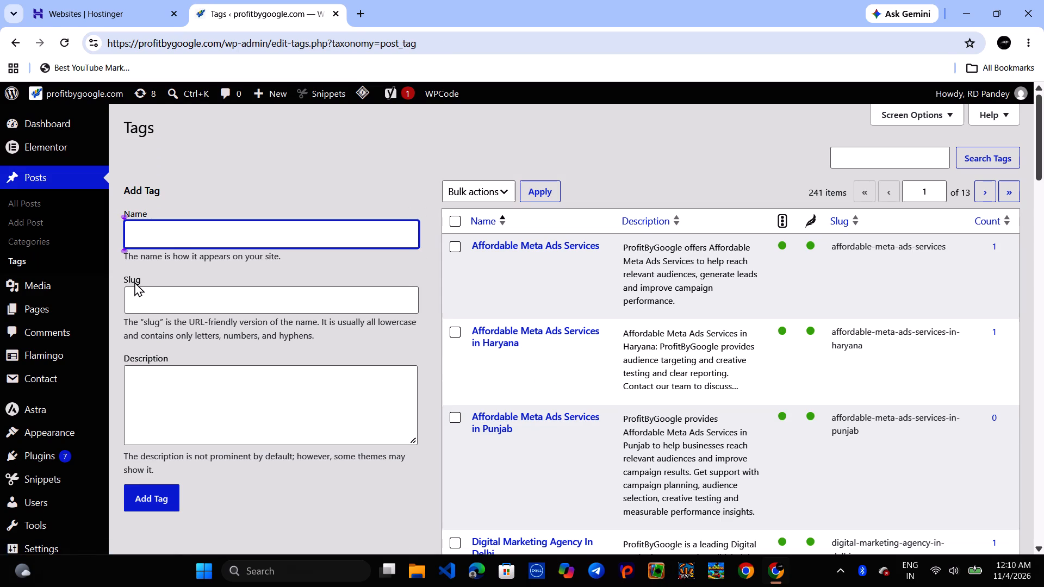
# Look through the first page of existing post tags on profitbygoogle.com, checking their names, descriptions, slugs and counts.
pyautogui.scroll(-5, 577, 376)
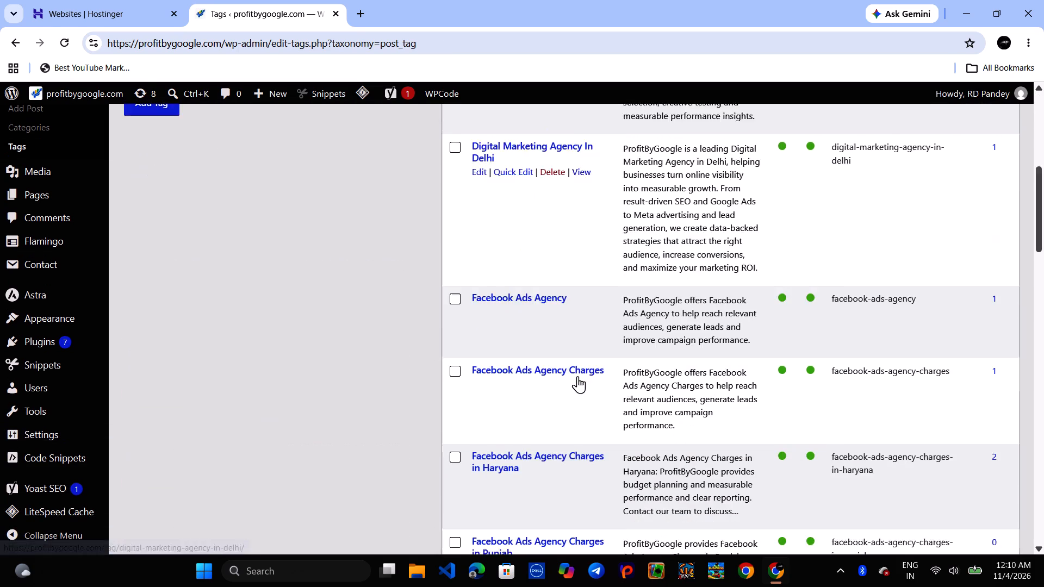
pyautogui.scroll(-14, 577, 376)
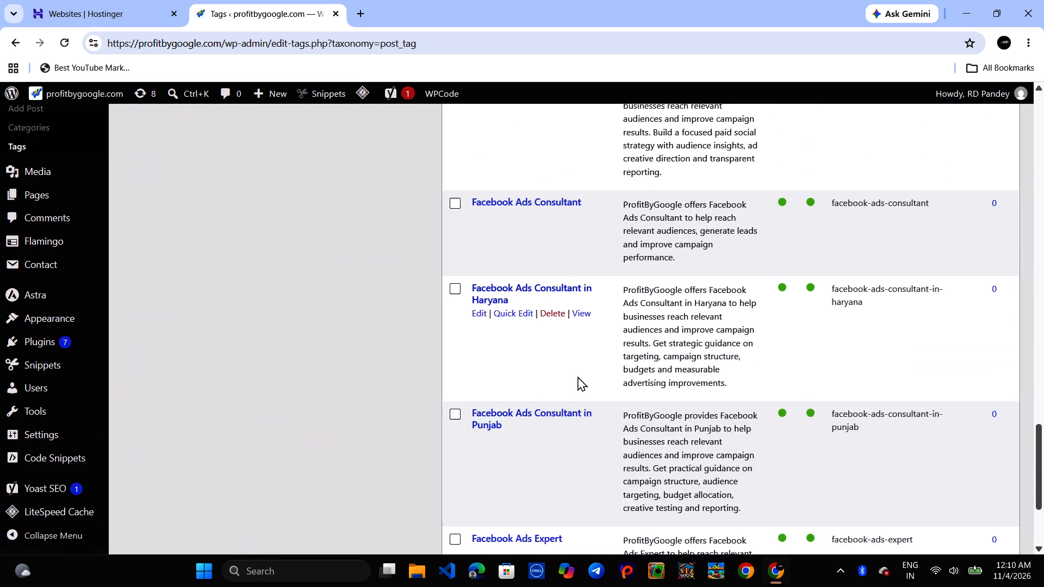
pyautogui.scroll(-3, 577, 376)
pyautogui.scroll(6, 772, 461)
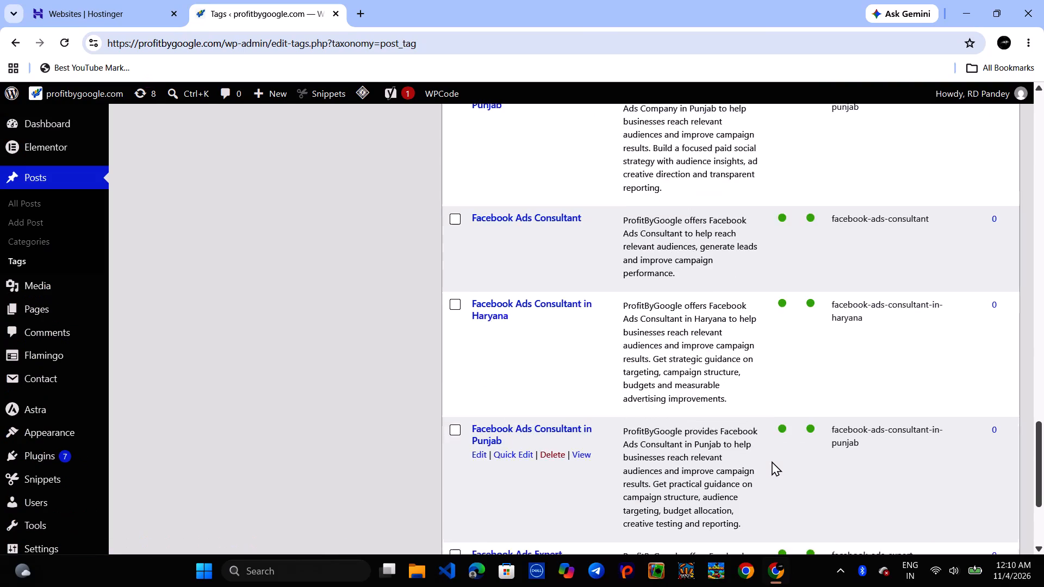
pyautogui.scroll(7, 772, 461)
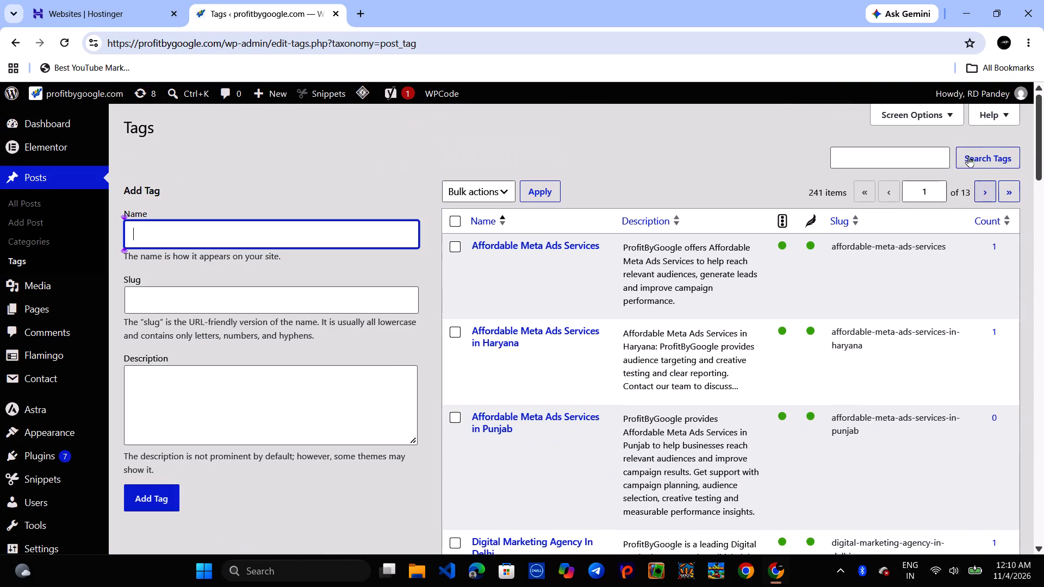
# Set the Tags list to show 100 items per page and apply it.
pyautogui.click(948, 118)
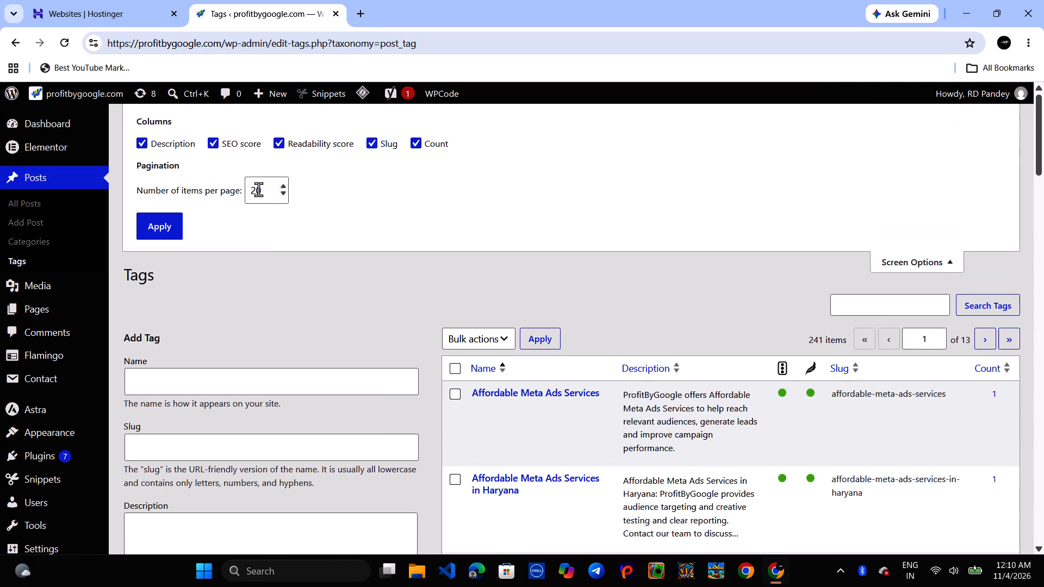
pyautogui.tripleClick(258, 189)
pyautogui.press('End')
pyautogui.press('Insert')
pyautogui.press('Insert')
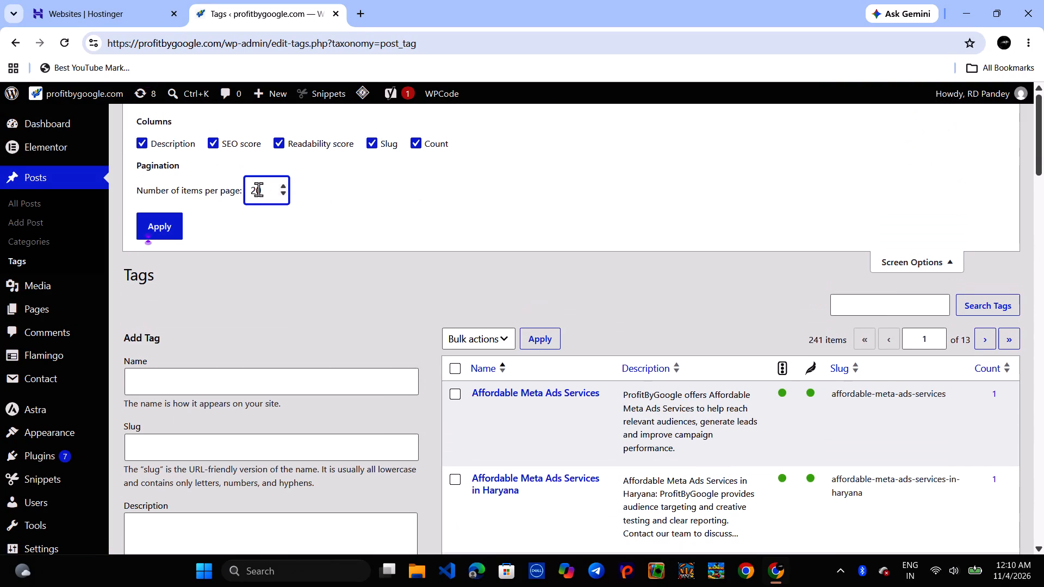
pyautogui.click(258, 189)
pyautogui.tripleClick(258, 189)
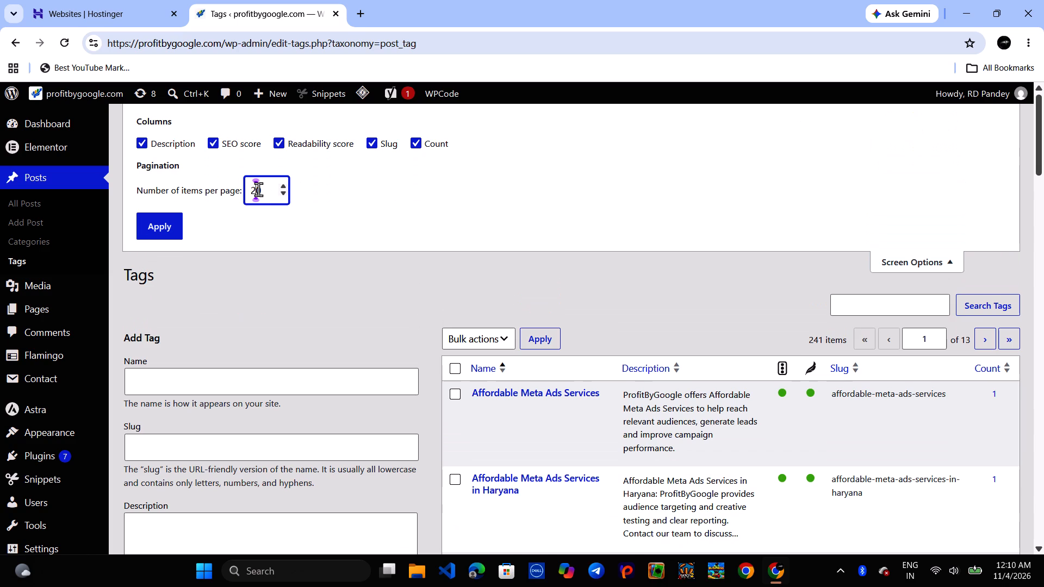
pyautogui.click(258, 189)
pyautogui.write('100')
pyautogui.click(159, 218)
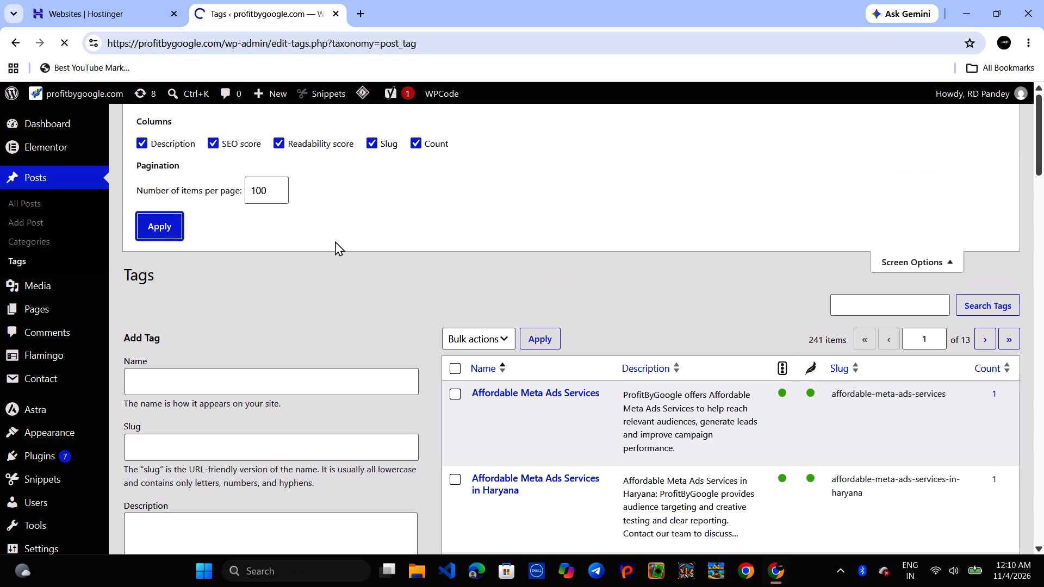
# Look through the first page of the longer tag list down to its page controls, and return to the top.
pyautogui.scroll(-2, 387, 259)
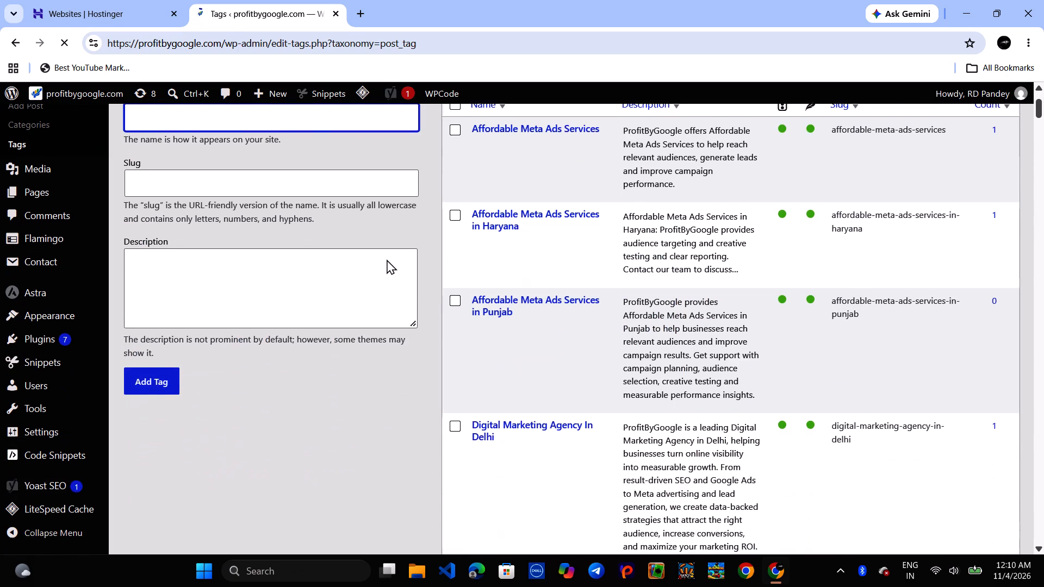
pyautogui.scroll(-14, 620, 333)
pyautogui.scroll(-7, 620, 333)
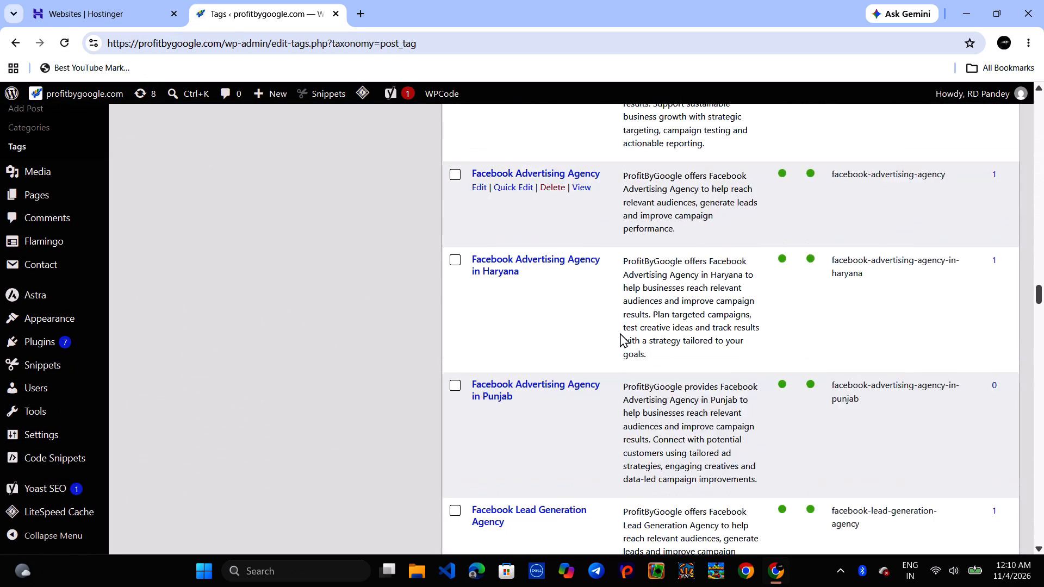
pyautogui.scroll(-19, 620, 333)
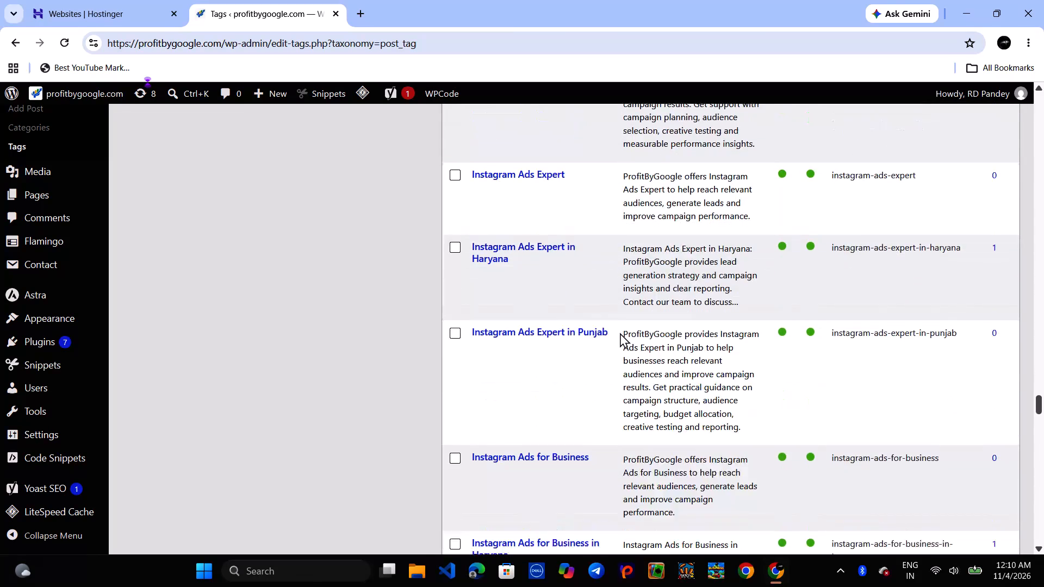
pyautogui.scroll(-10, 620, 333)
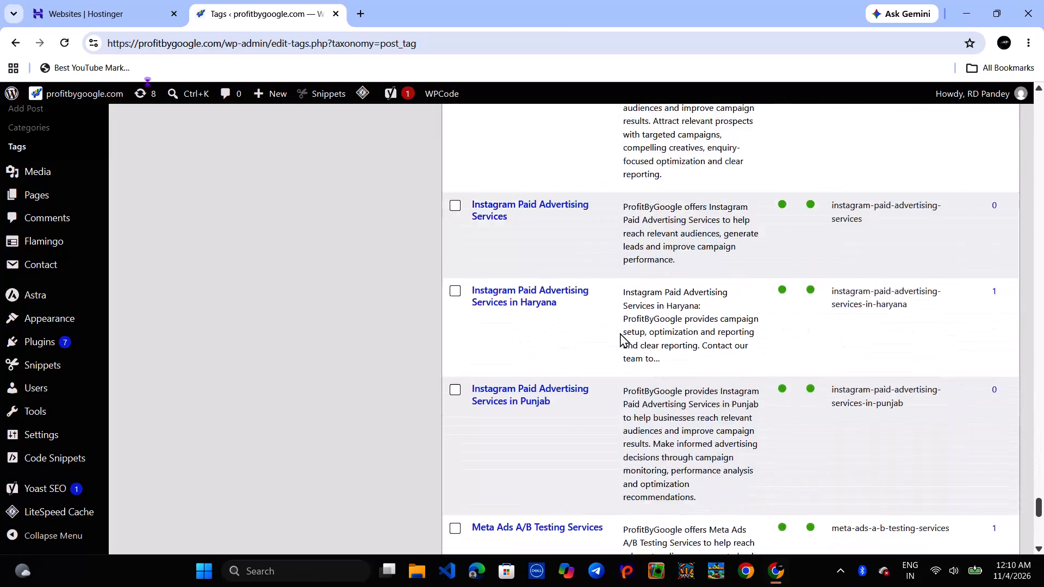
pyautogui.scroll(-4, 620, 333)
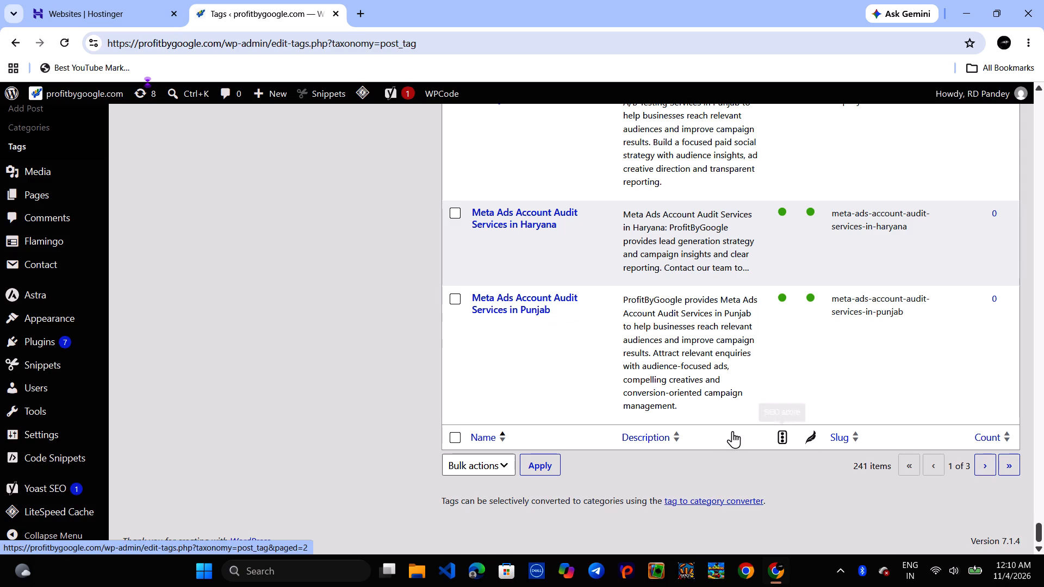
pyautogui.scroll(17, 732, 431)
pyautogui.scroll(7, 732, 431)
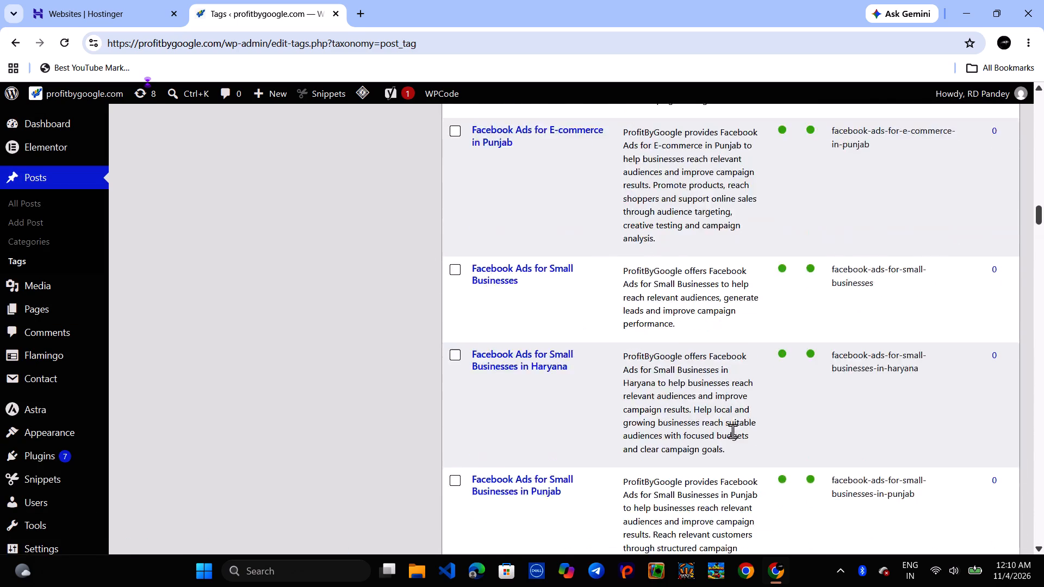
pyautogui.scroll(13, 732, 431)
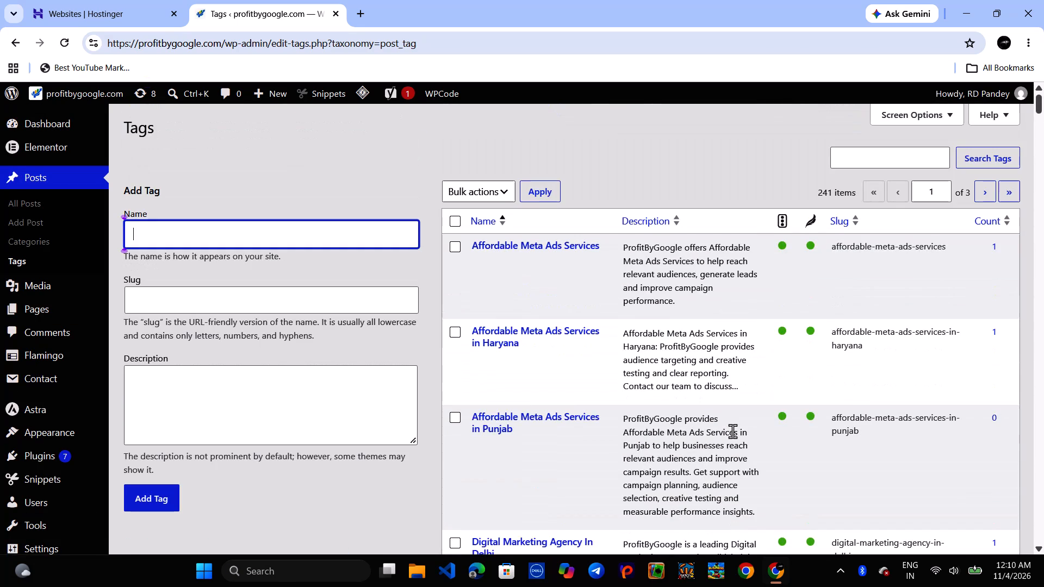
pyautogui.scroll(5, 592, 371)
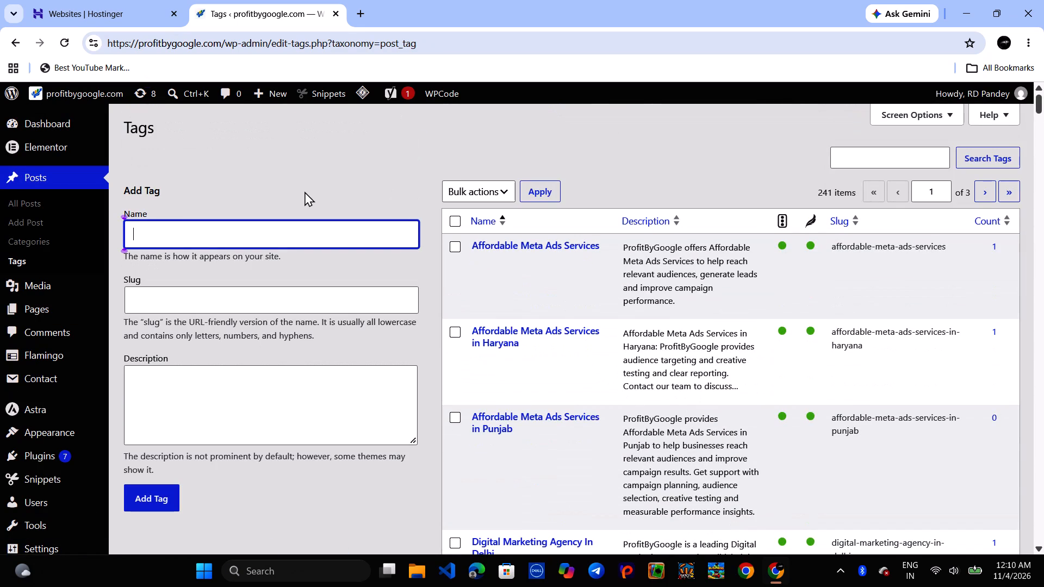
# Set the Tags list to show 500 items per page and apply it.
pyautogui.click(917, 116)
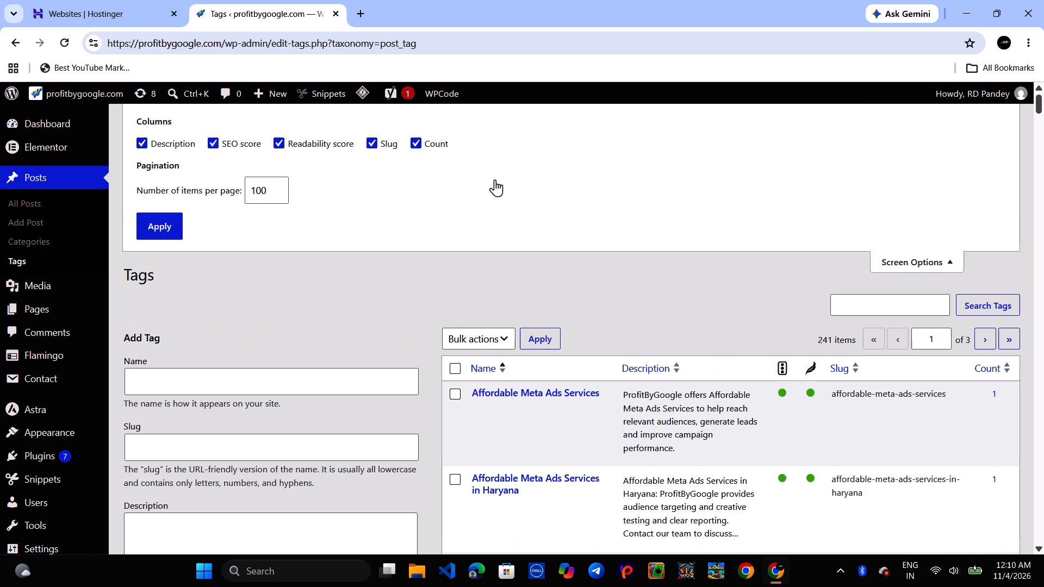
pyautogui.doubleClick(257, 184)
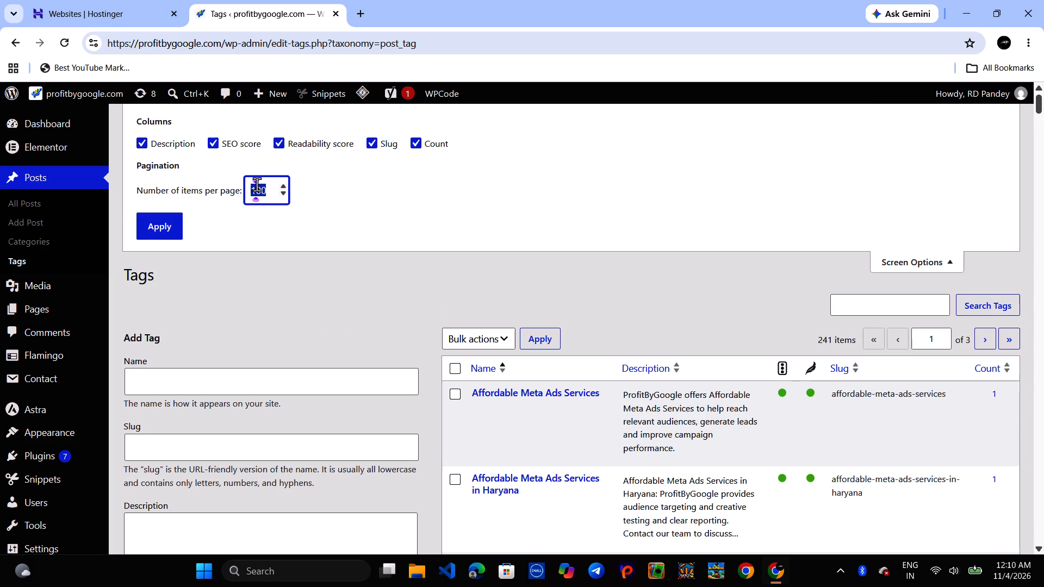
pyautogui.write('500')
pyautogui.click(154, 216)
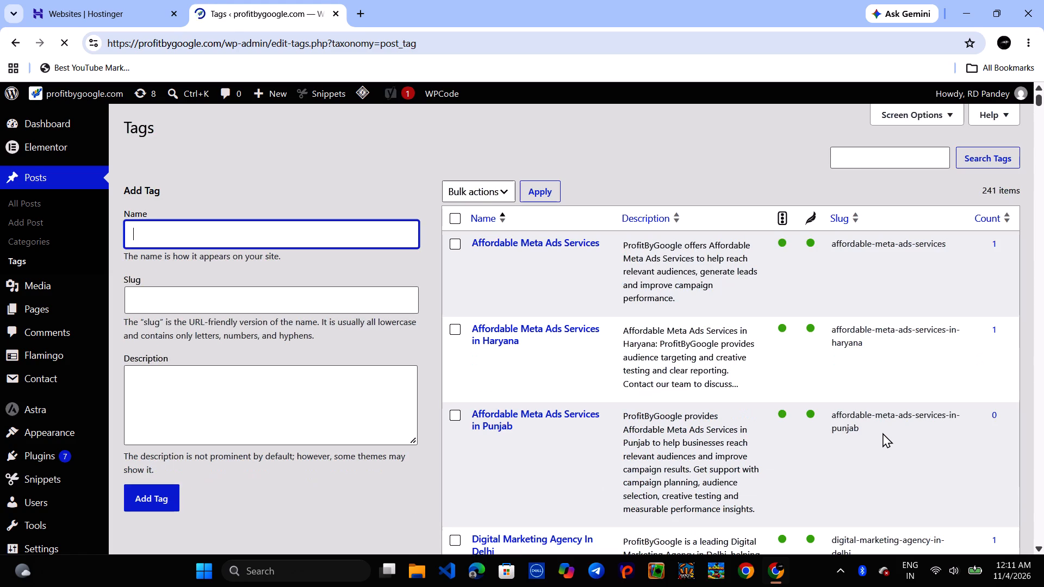
# Look through the full tag list on the single page down to its last entry, checking names, descriptions, slugs and counts.
pyautogui.scroll(-15, 883, 433)
pyautogui.scroll(-9, 883, 433)
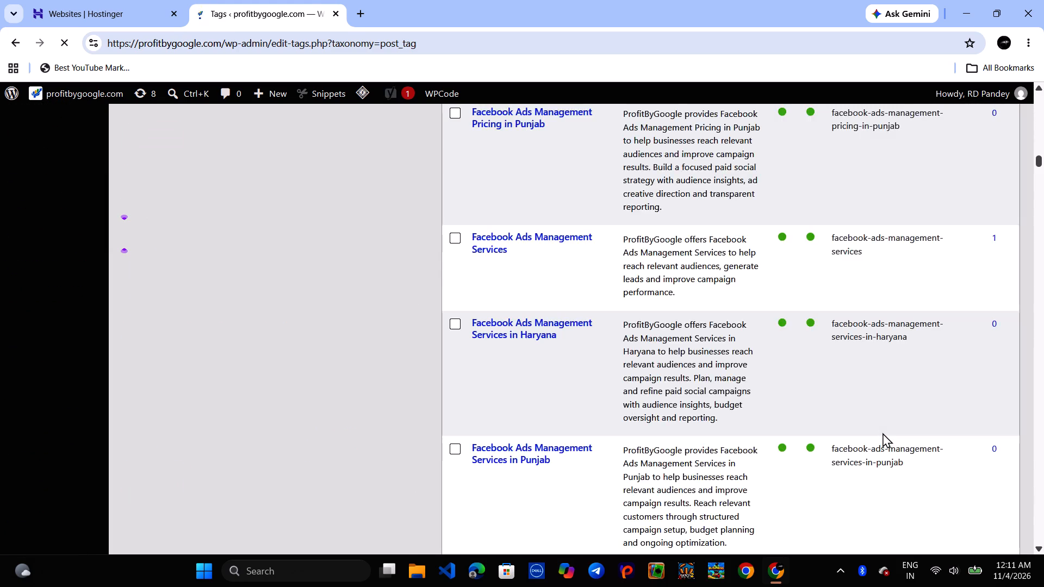
pyautogui.scroll(-13, 883, 433)
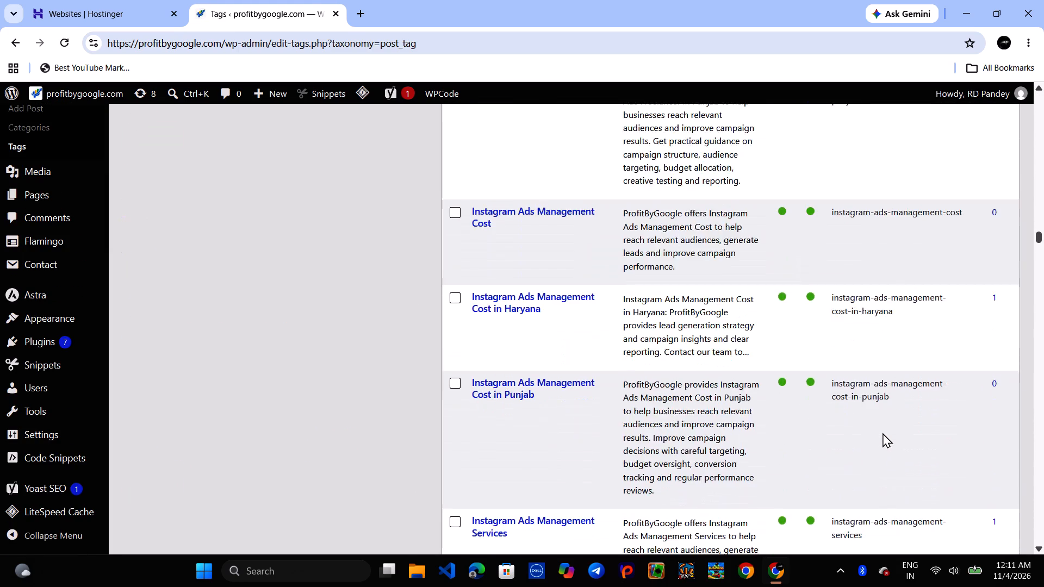
pyautogui.scroll(-8, 883, 433)
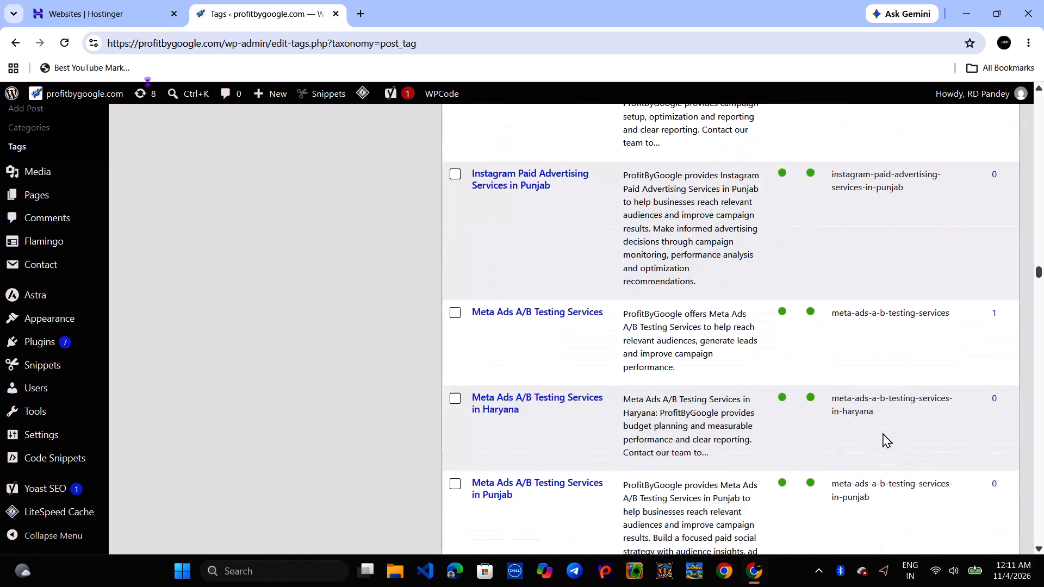
pyautogui.scroll(-19, 883, 433)
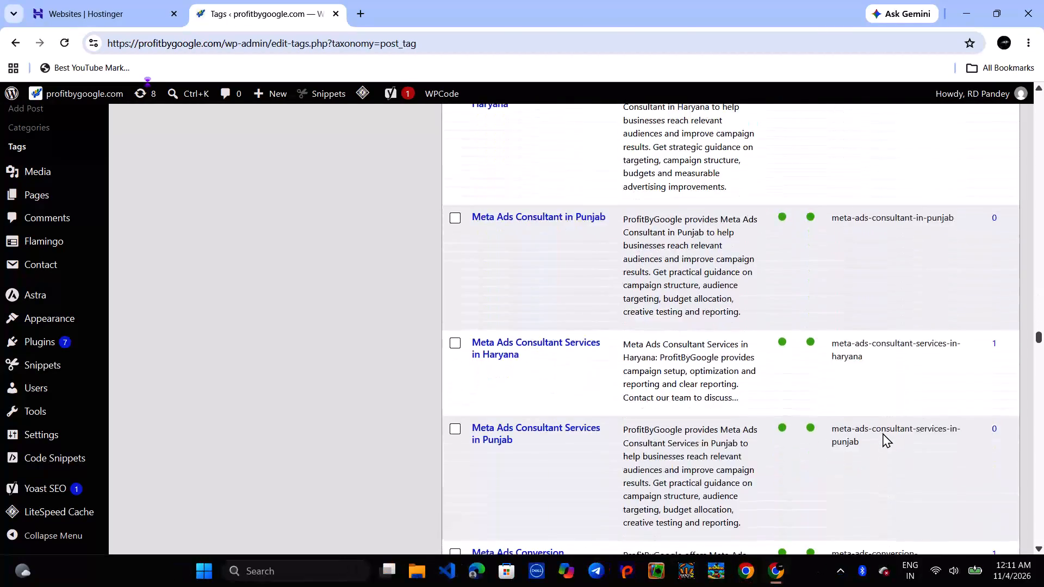
pyautogui.scroll(-16, 883, 433)
pyautogui.scroll(-6, 883, 433)
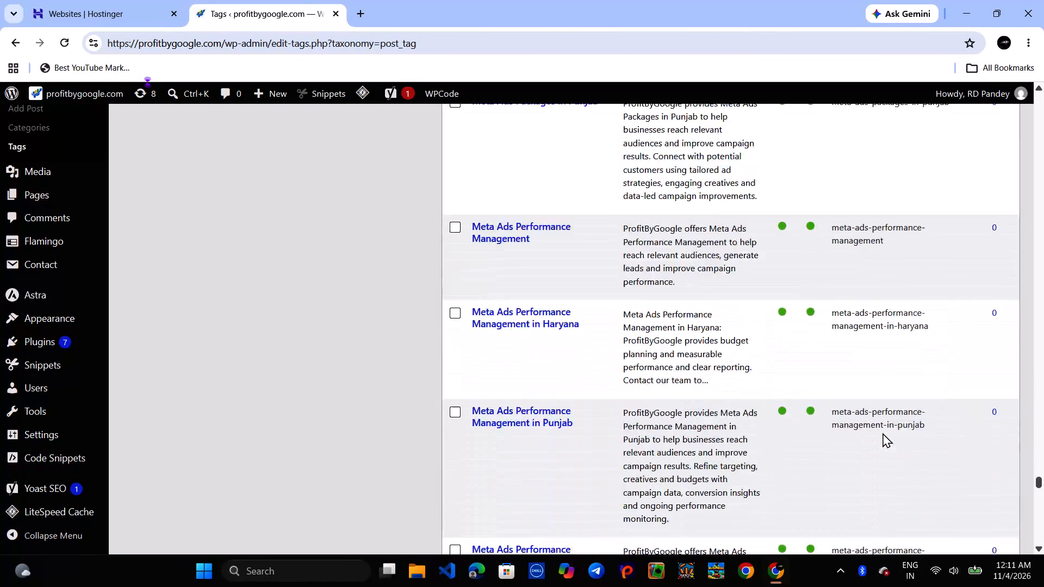
pyautogui.scroll(-9, 883, 433)
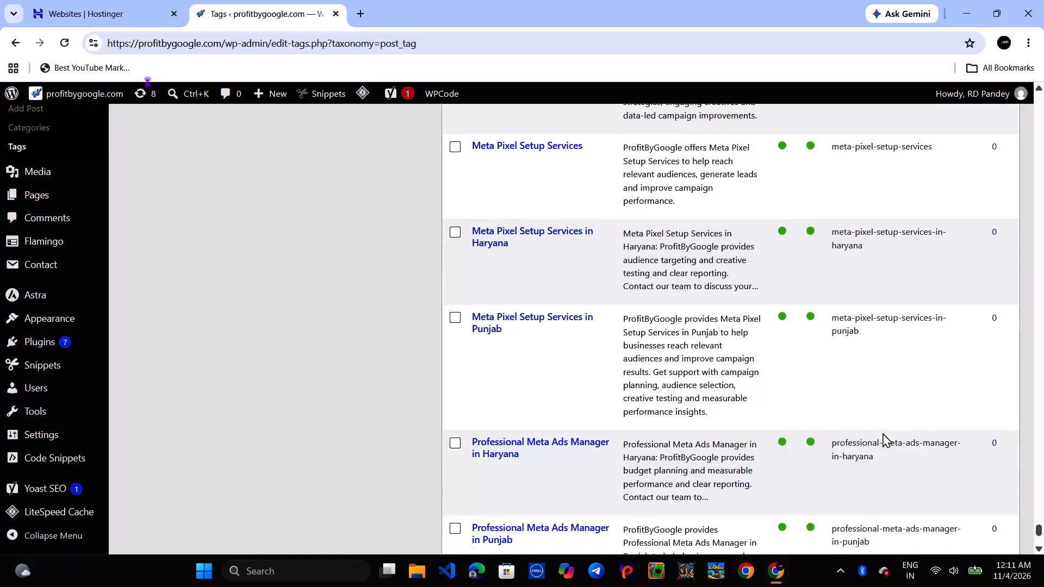
pyautogui.scroll(-1, 883, 433)
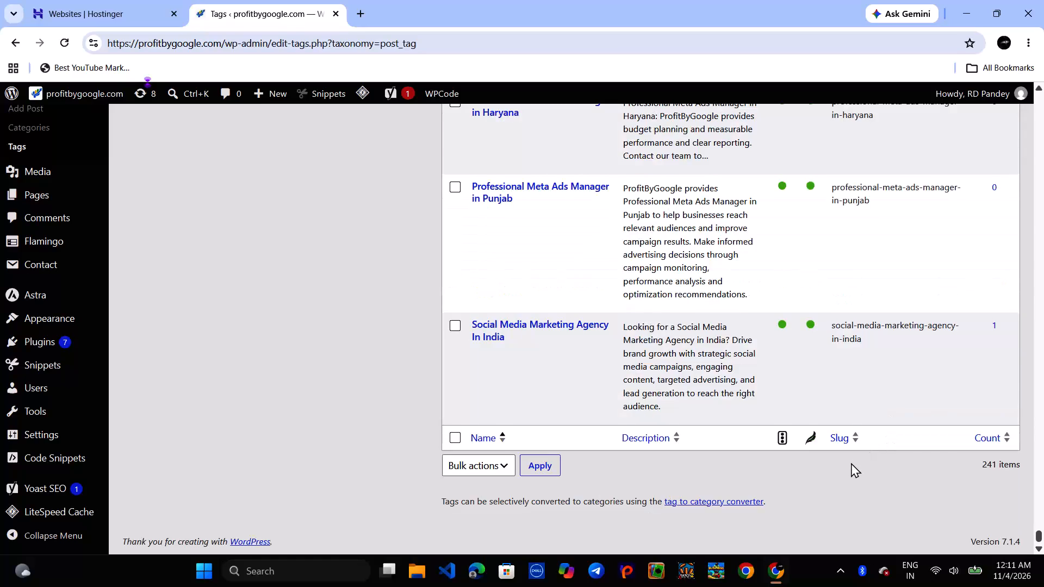
# Open the page for adding a new snippet in the Snippets plugin.
pyautogui.scroll(1, 851, 463)
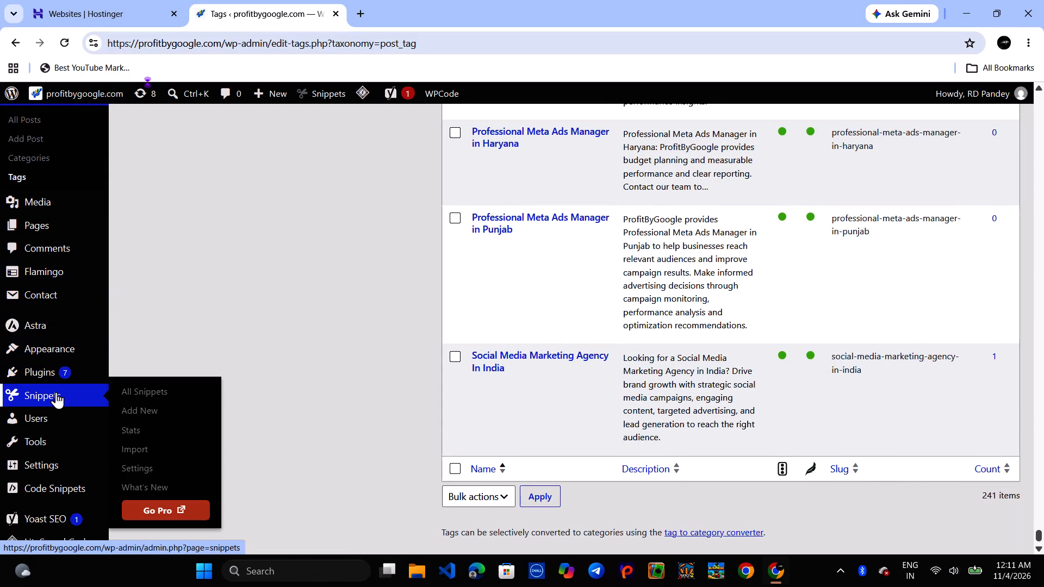
pyautogui.click(147, 405)
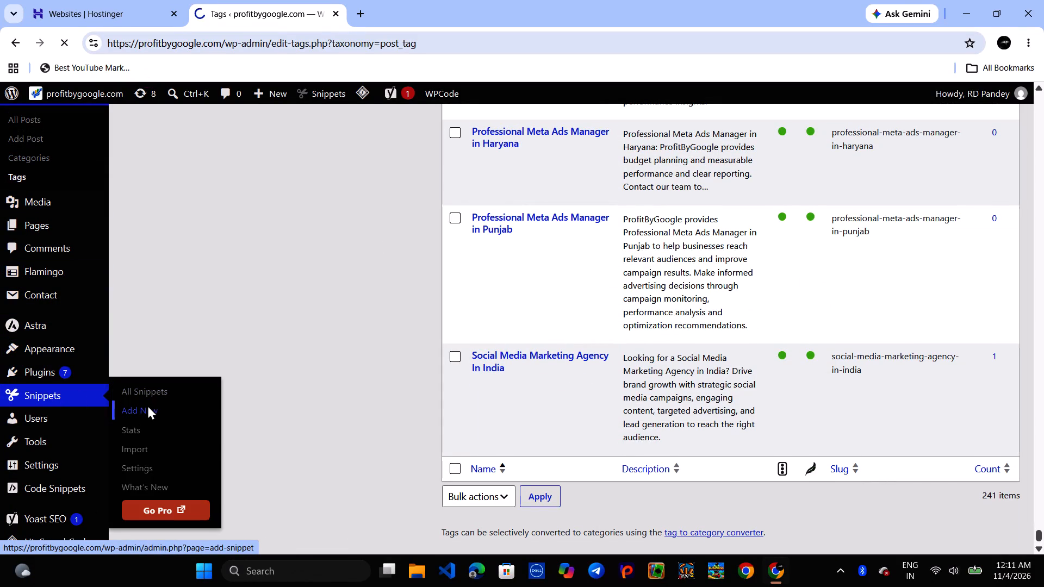
# Open a new browser tab and make its address bar ready for a search or address.
pyautogui.click(362, 3)
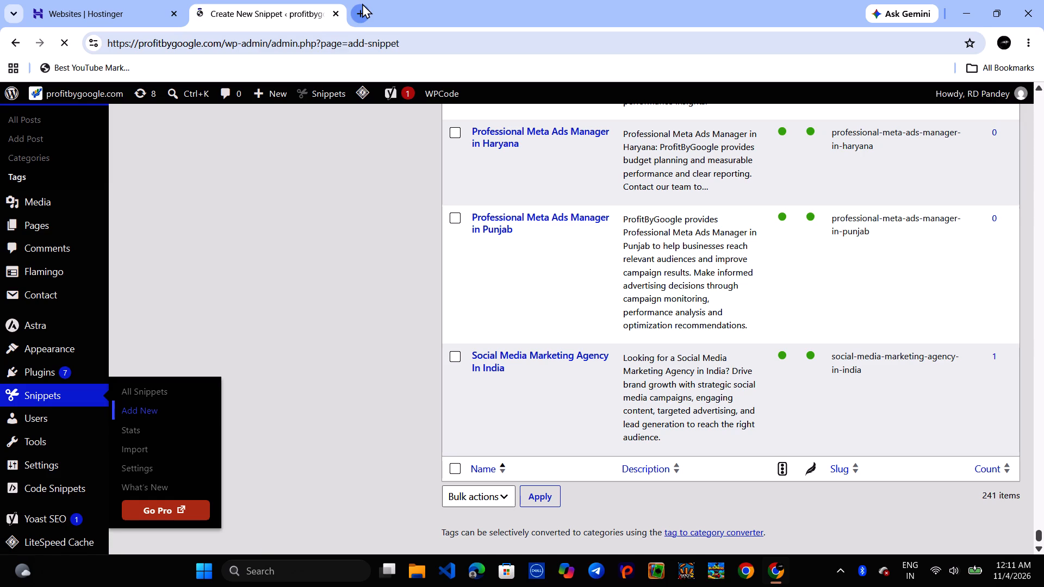
pyautogui.click(349, 46)
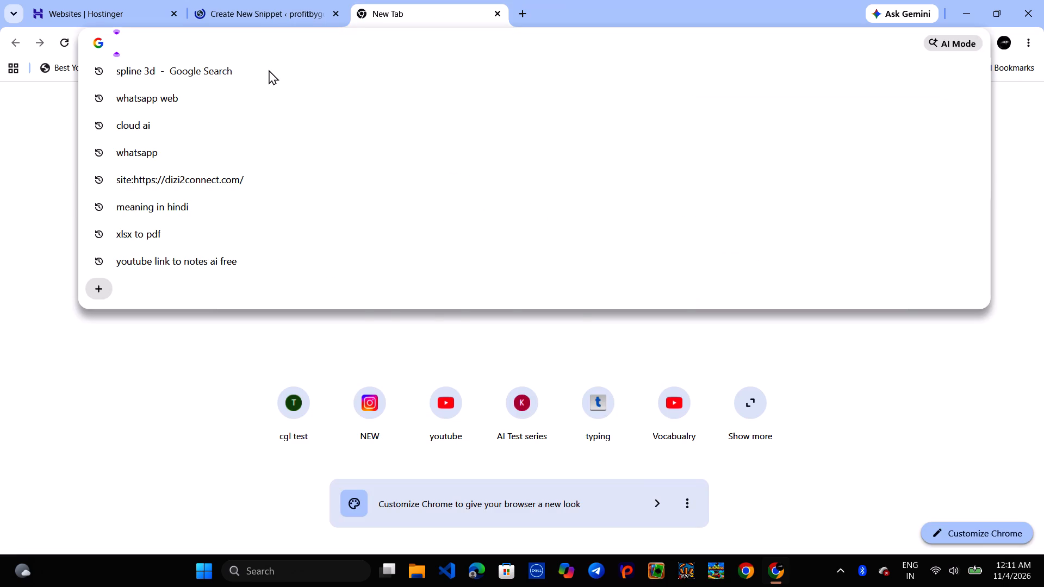
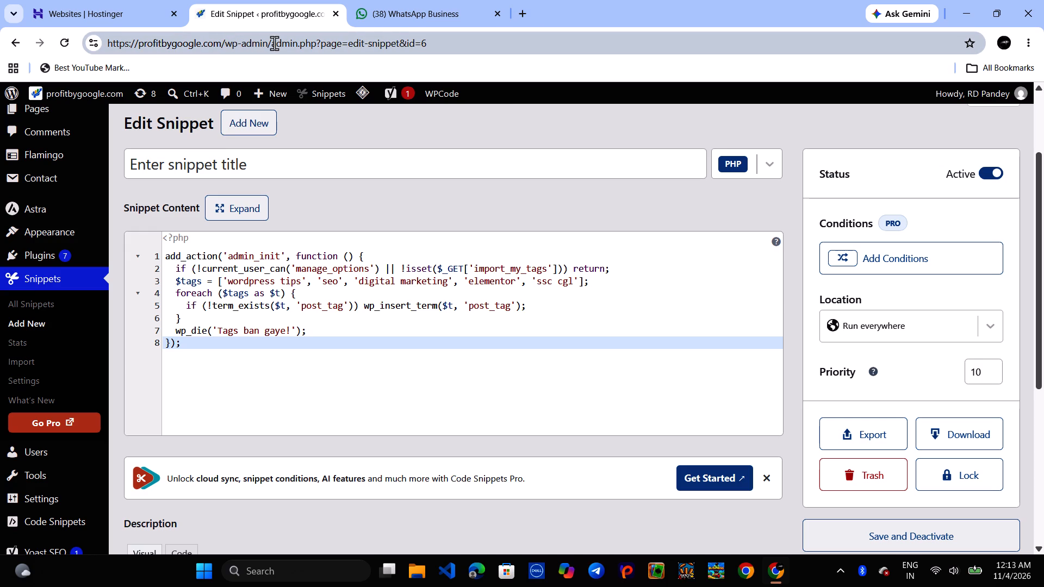
pyautogui.moveTo(274, 43); pyautogui.dragTo(144, 59)
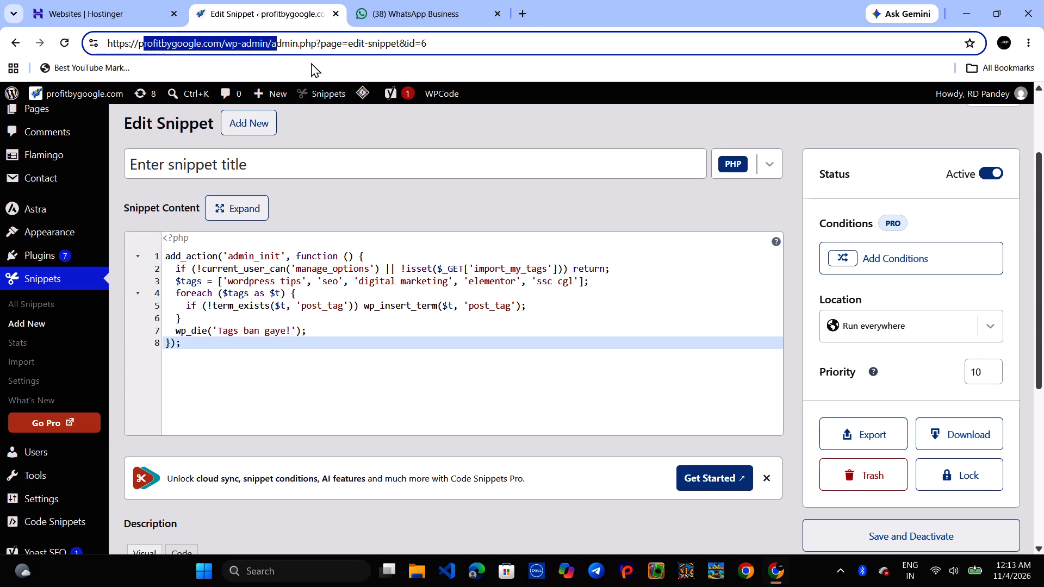
pyautogui.click(311, 63)
pyautogui.click(311, 63)
pyautogui.click(299, 45)
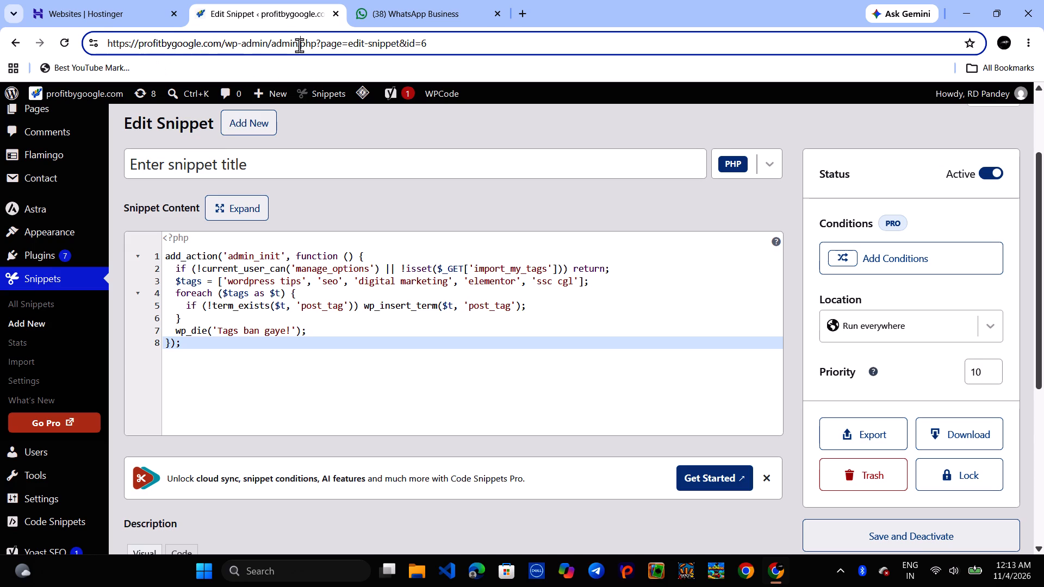
pyautogui.moveTo(271, 41); pyautogui.dragTo(18, 64)
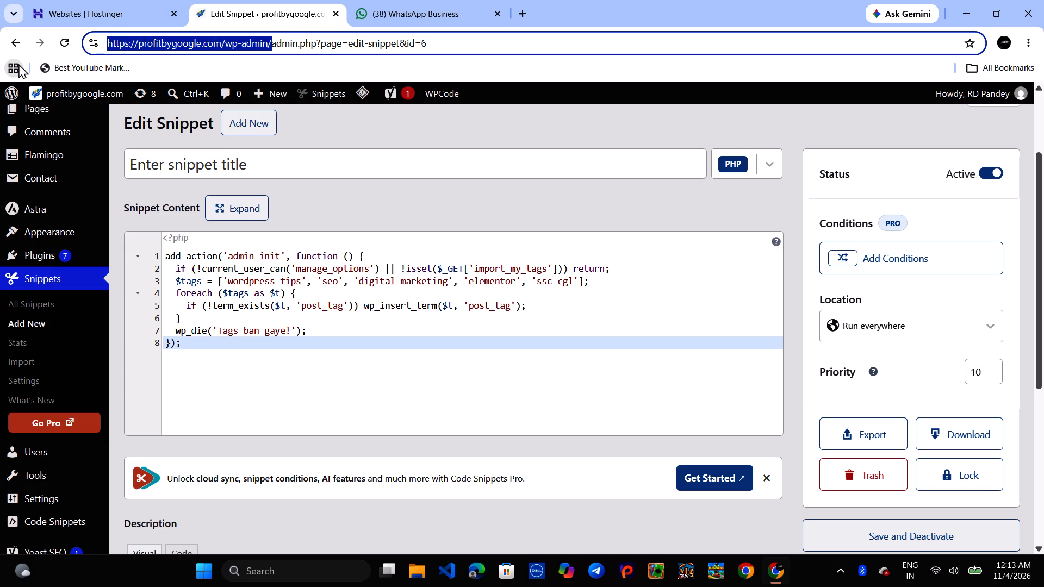
pyautogui.hotkey('ctrl', 'c')
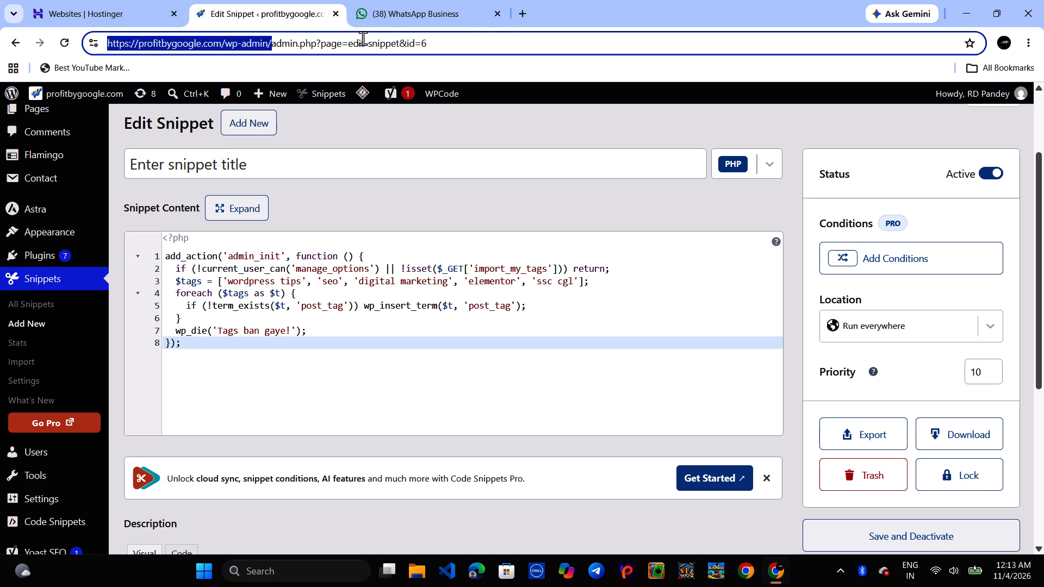
pyautogui.click(530, 7)
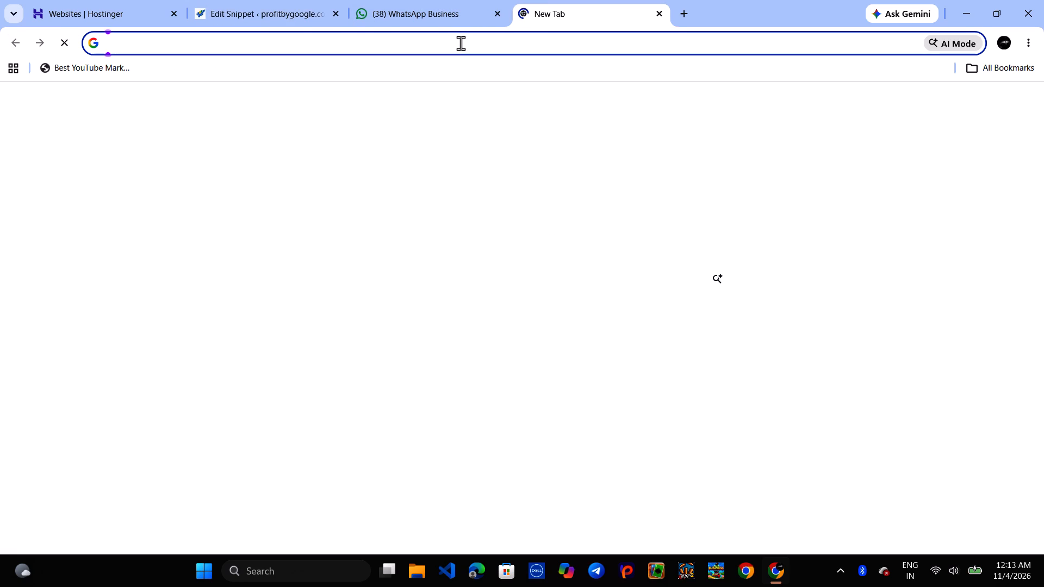
pyautogui.click(461, 43)
pyautogui.hotkey('ctrl', 'v')
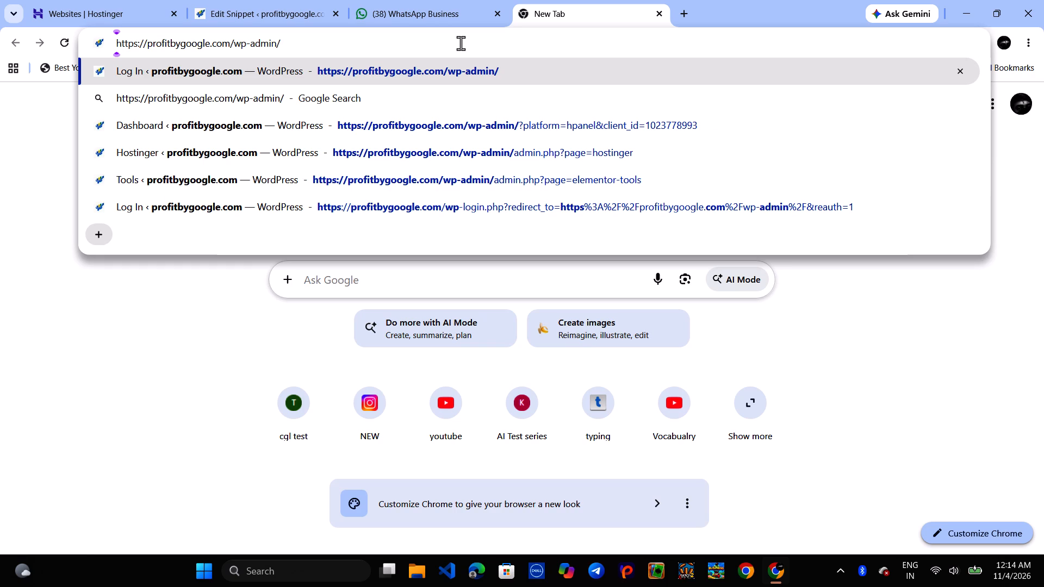
pyautogui.hotkey('shift', '?')
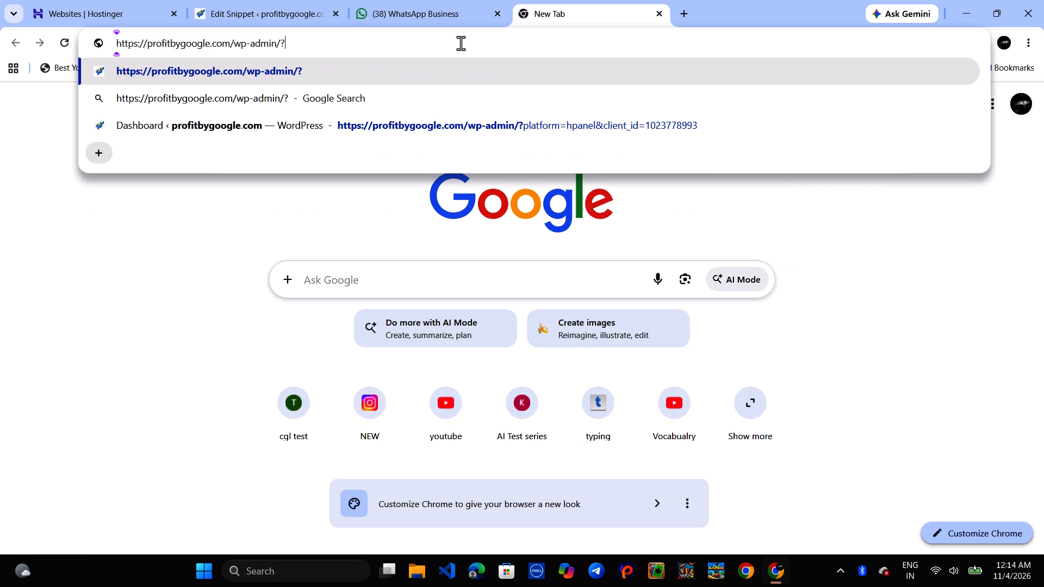
pyautogui.write('import')
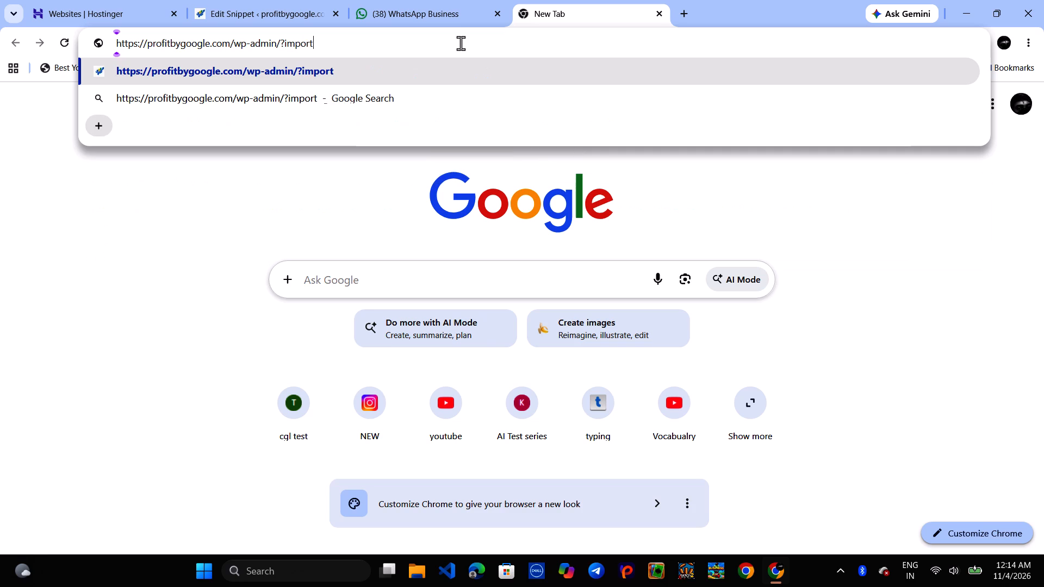
pyautogui.write('_m')
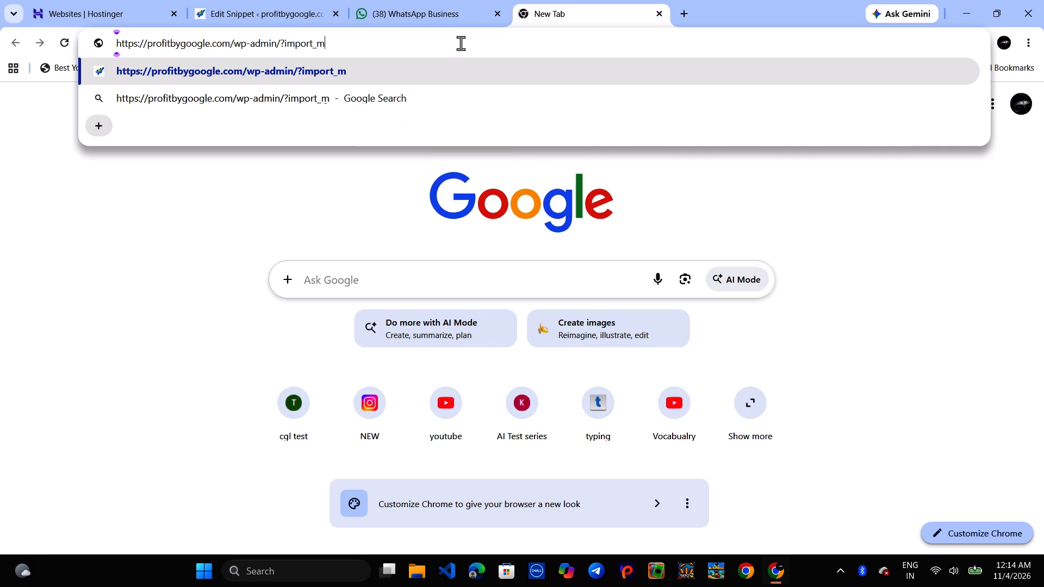
pyautogui.press('y')
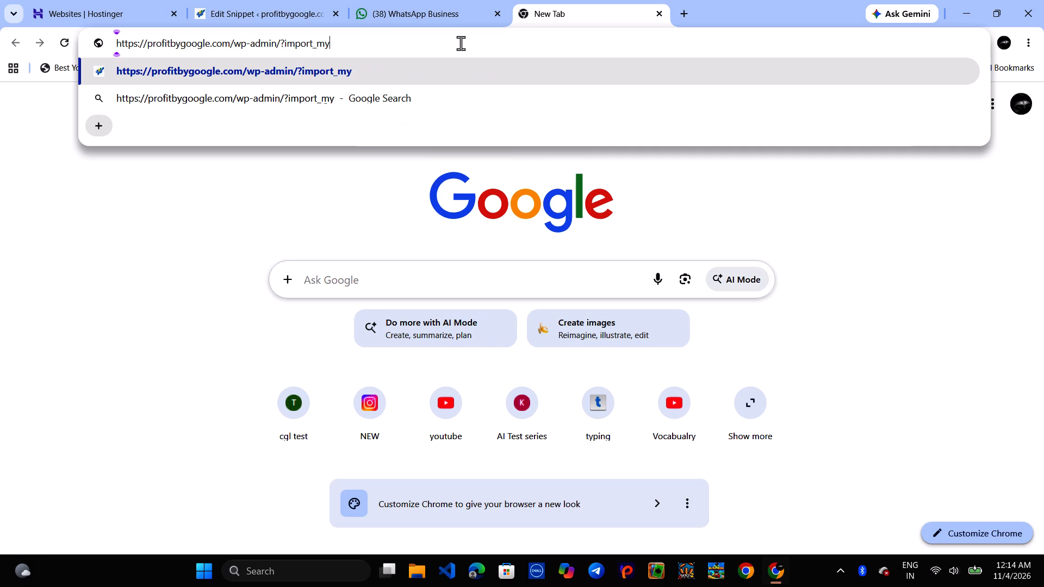
pyautogui.hotkey('shift', '_')
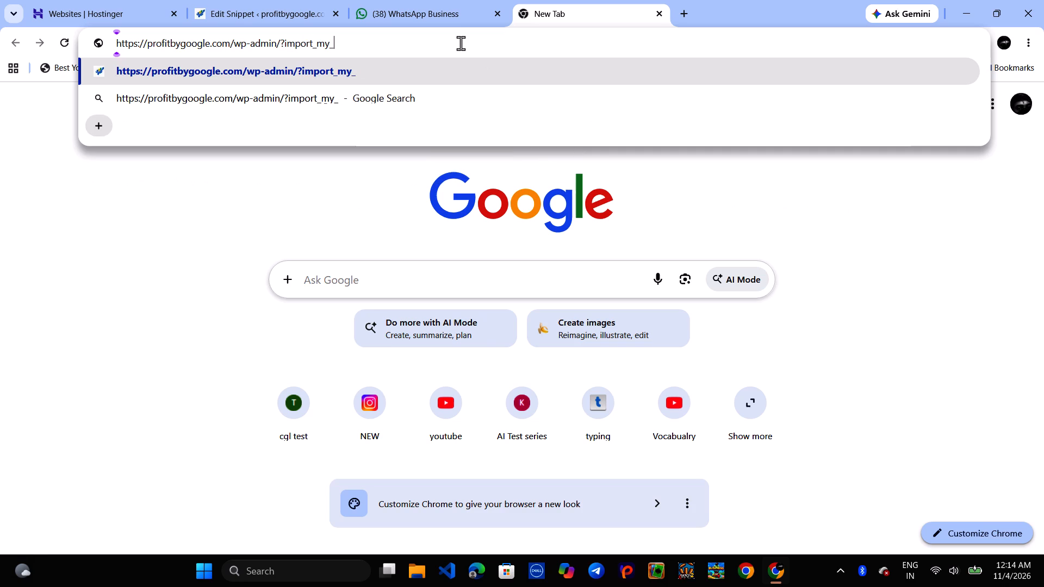
pyautogui.write('tags')
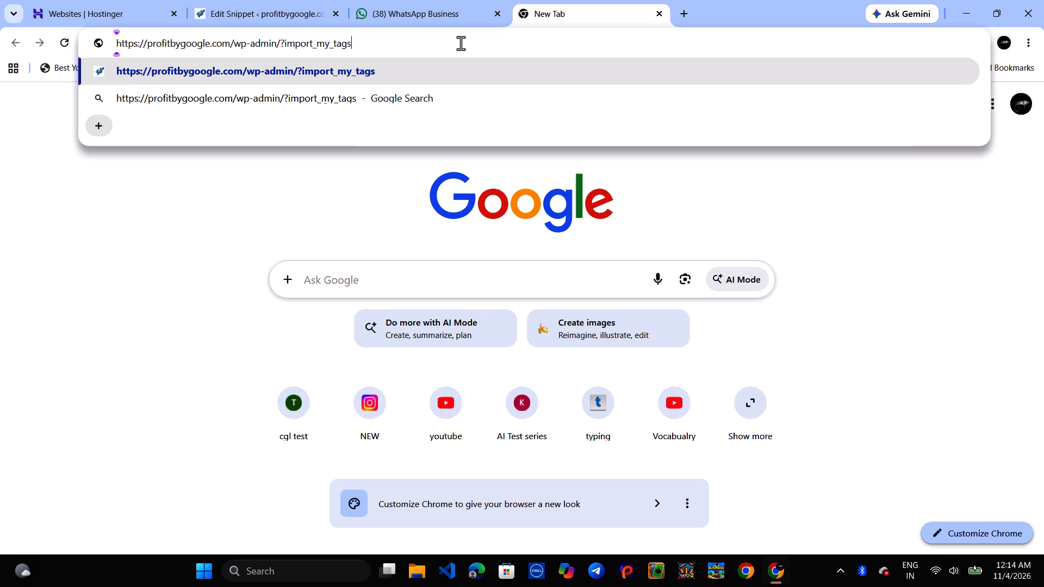
pyautogui.press('=')
pyautogui.press('1')
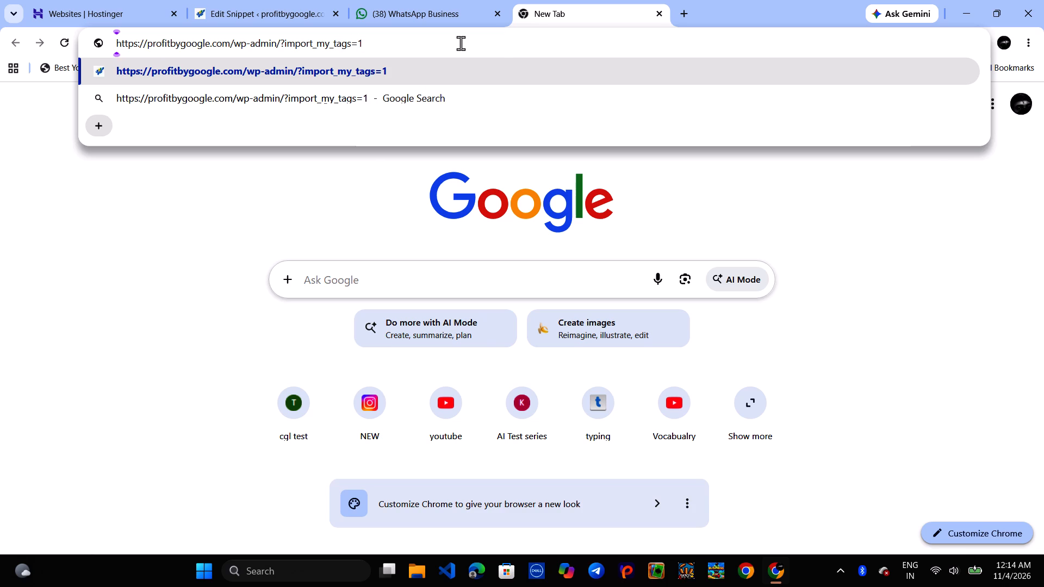
pyautogui.press('Return')
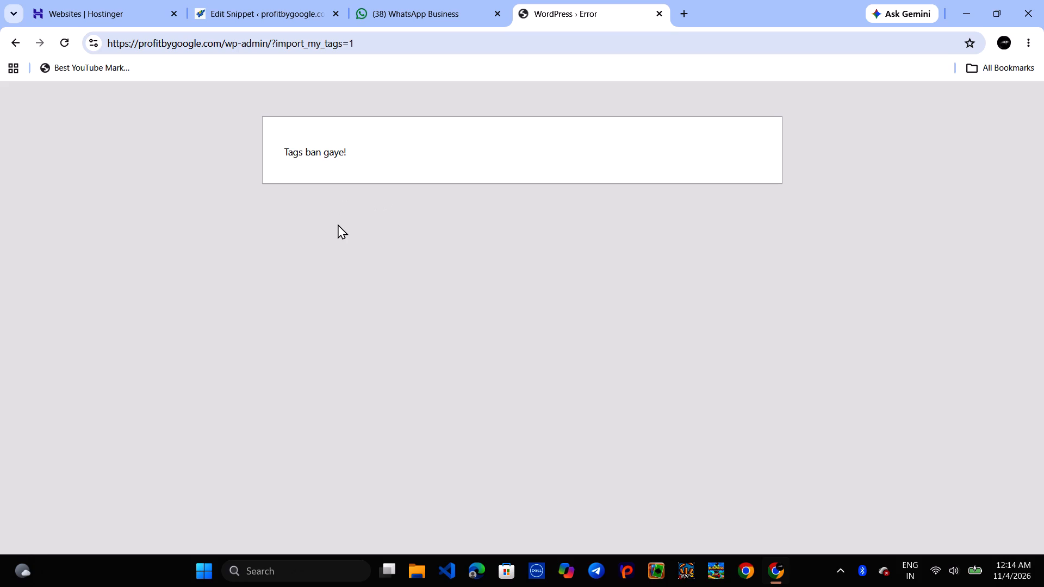
# Return to the snippet editing page and open the site's post tags list from there.
pyautogui.click(241, 0)
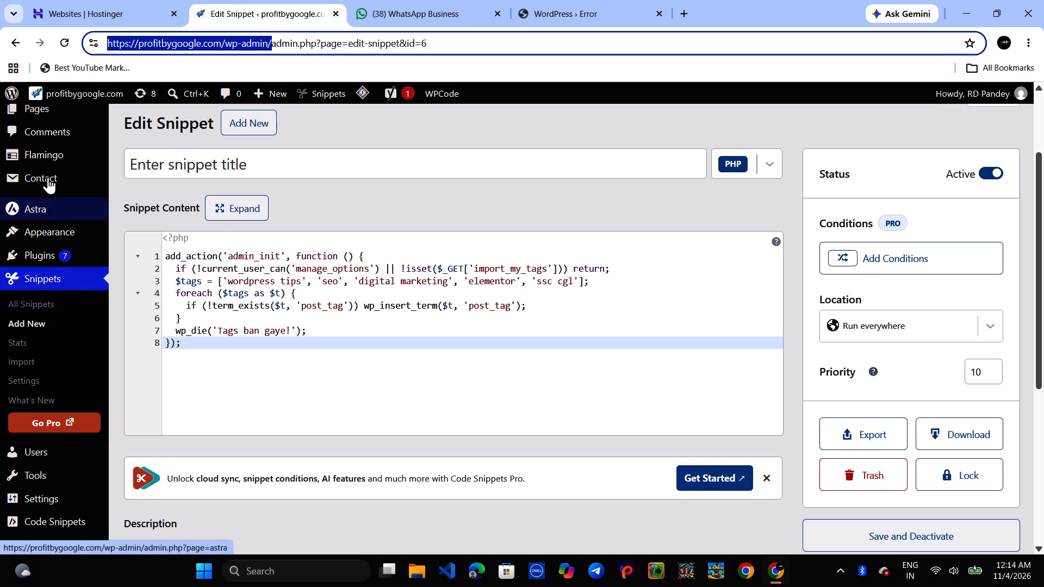
pyautogui.scroll(3, 50, 169)
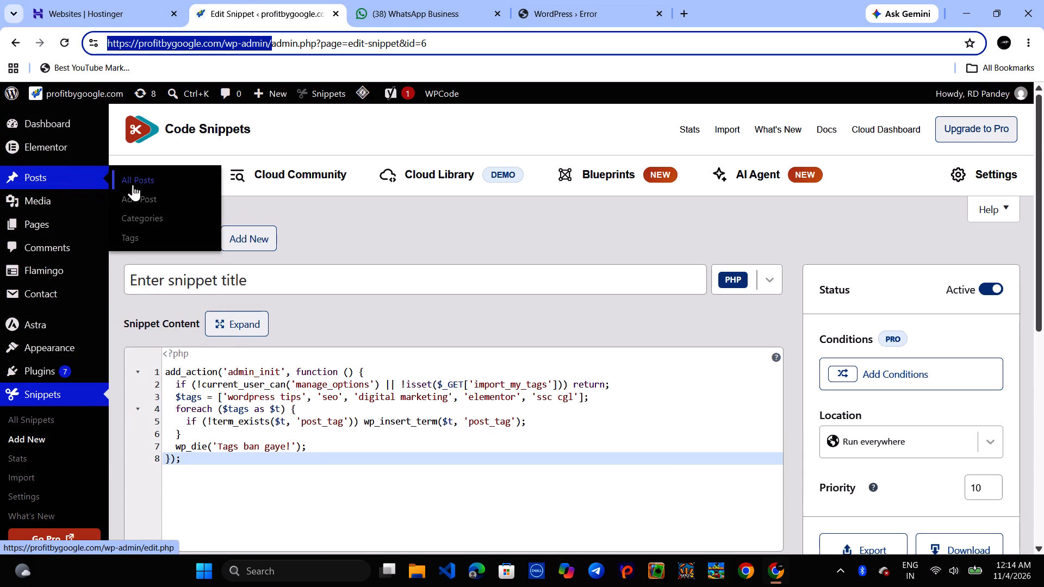
pyautogui.click(132, 240)
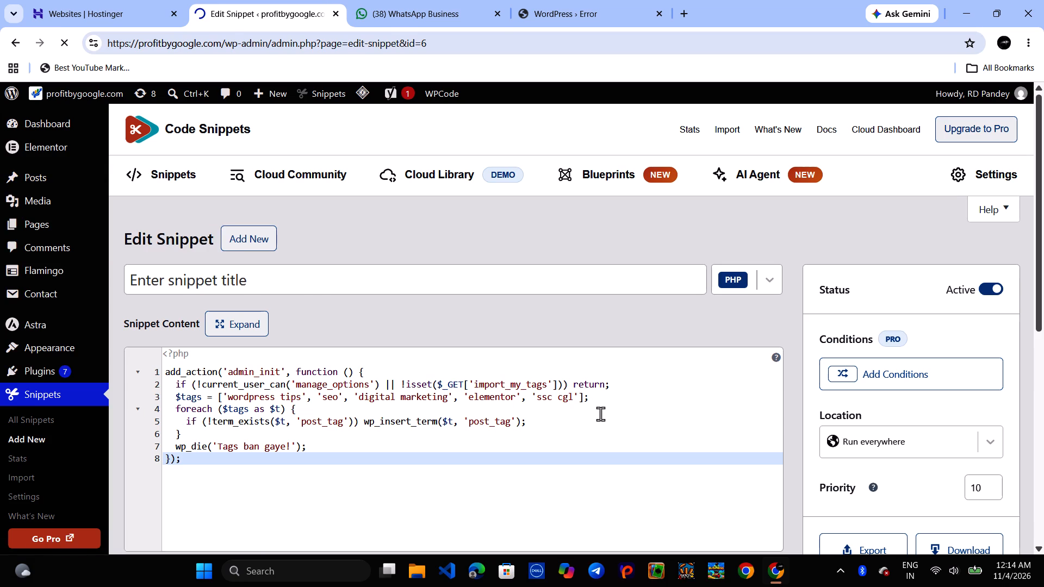
# Look through the start of the post tags list for the tags named in the snippet code, such as digital marketing and elementor.
pyautogui.scroll(-2, 682, 436)
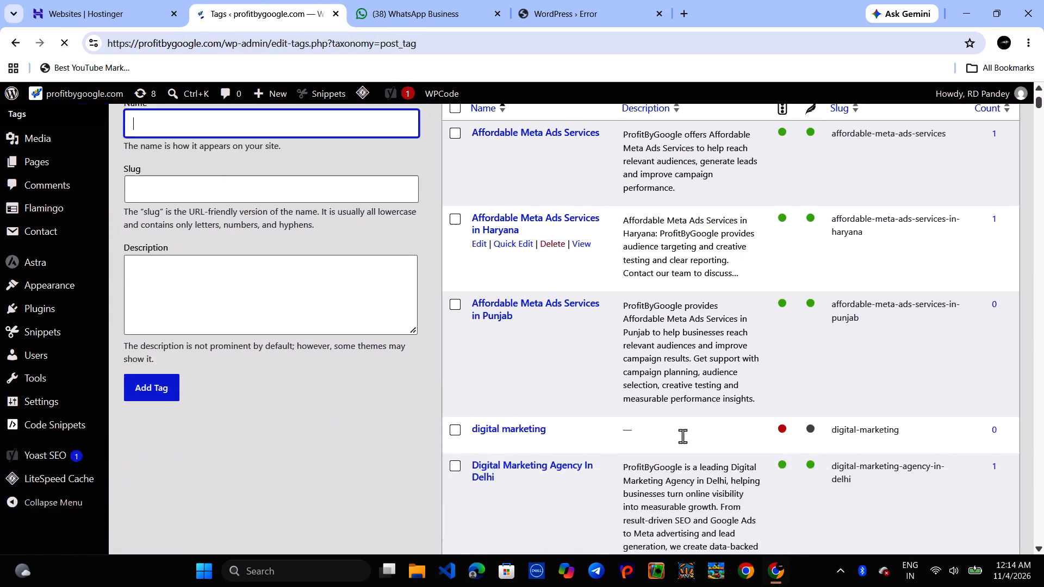
pyautogui.scroll(-2, 682, 436)
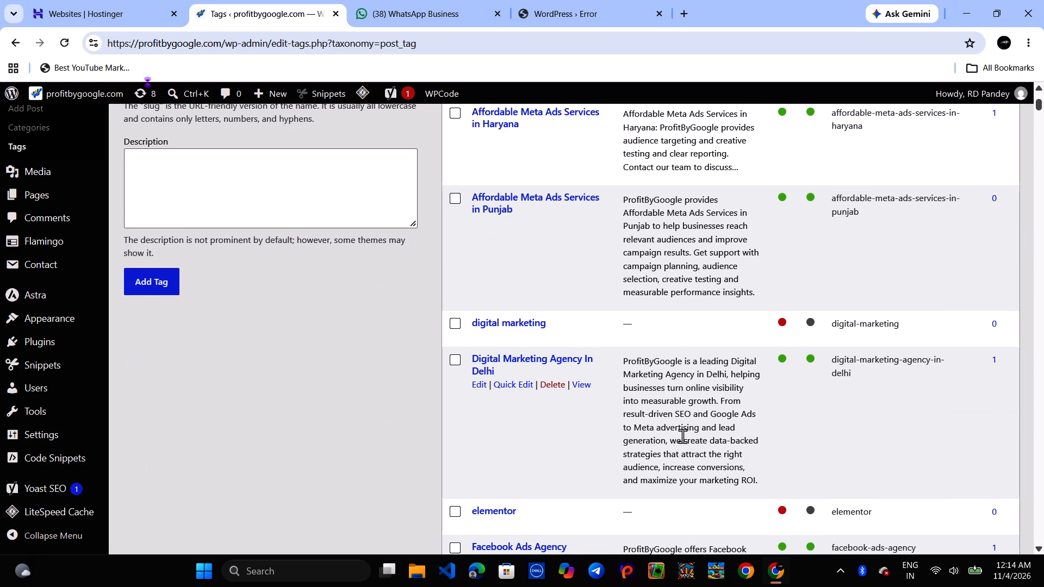
pyautogui.scroll(-5, 682, 436)
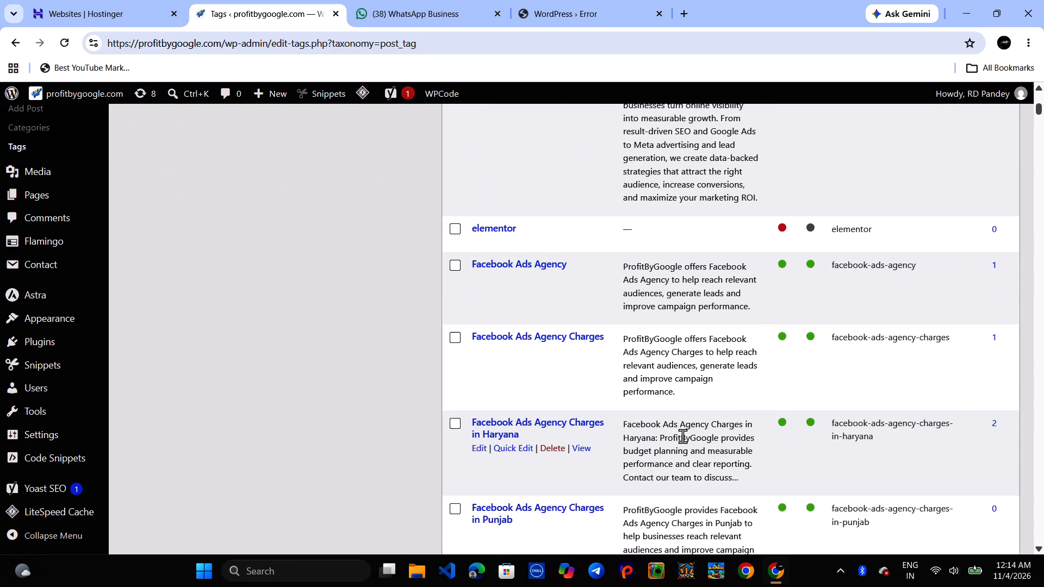
pyautogui.scroll(-2, 682, 436)
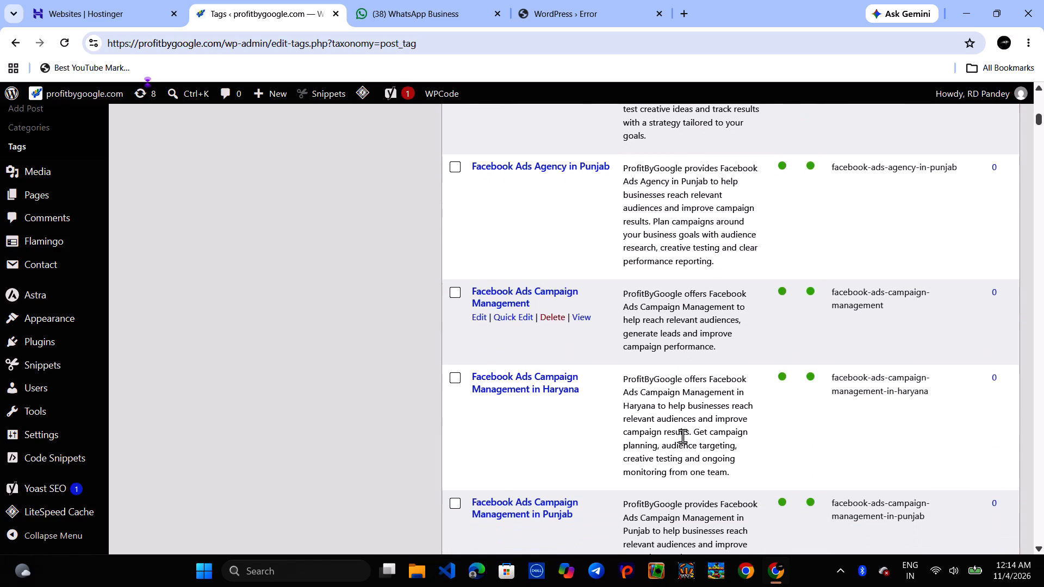
pyautogui.scroll(-4, 682, 436)
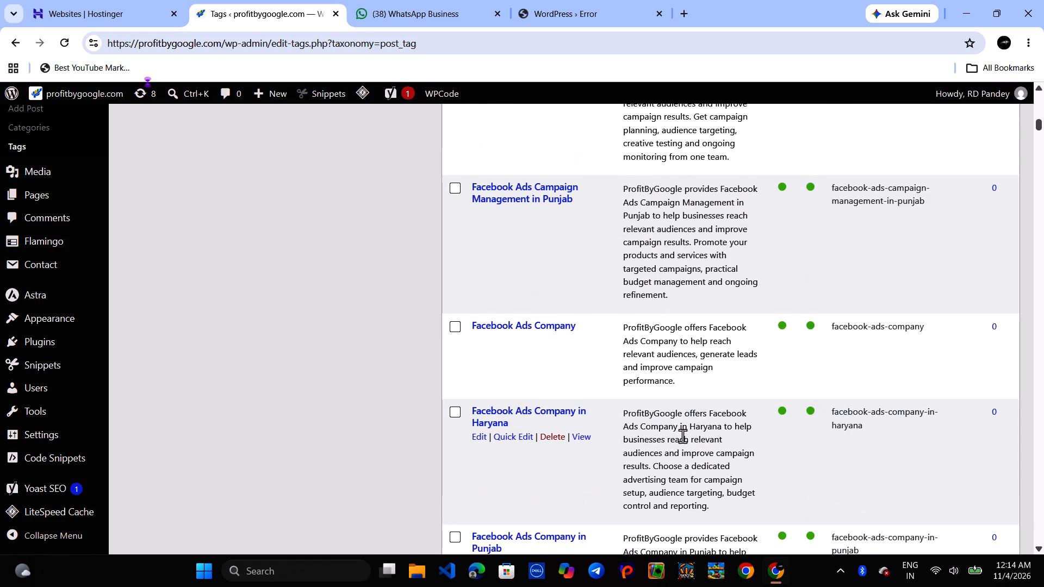
pyautogui.scroll(4, 682, 436)
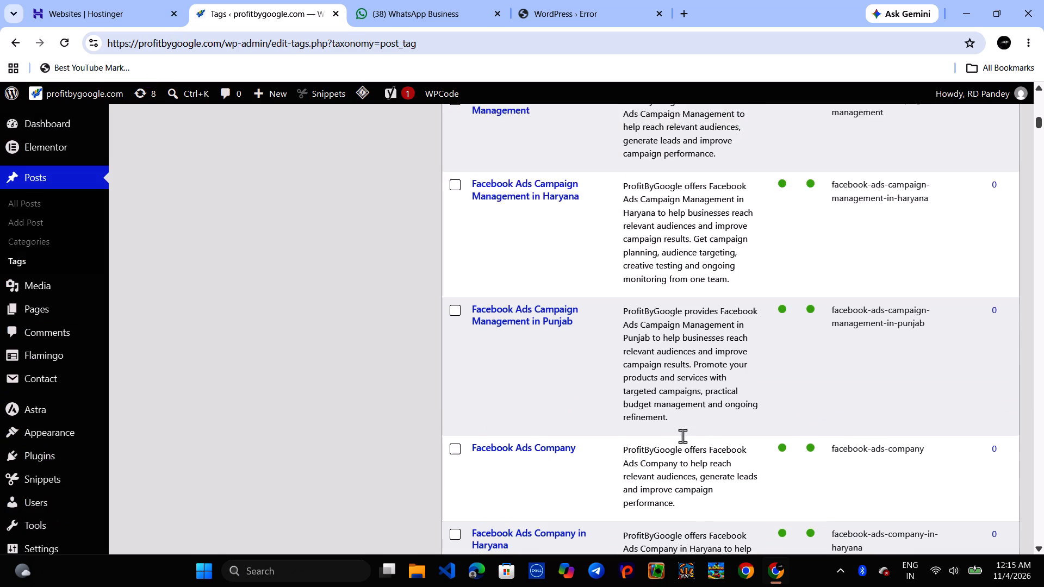
pyautogui.scroll(3, 682, 436)
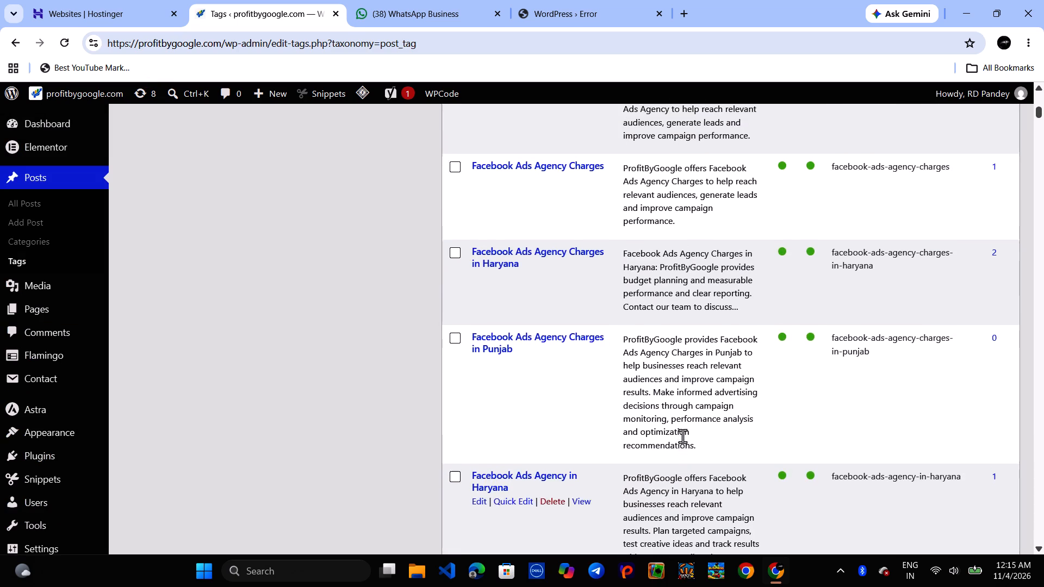
pyautogui.scroll(3, 682, 436)
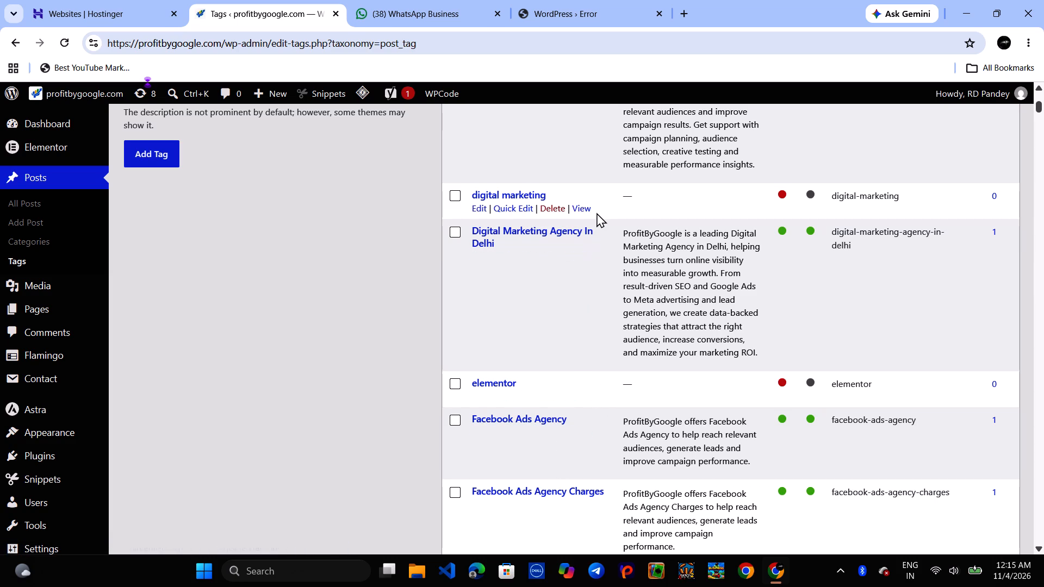
# Select the digital marketing, elementor, ssc cgl, seo and wordpress tips tags and delete them in bulk.
pyautogui.click(454, 196)
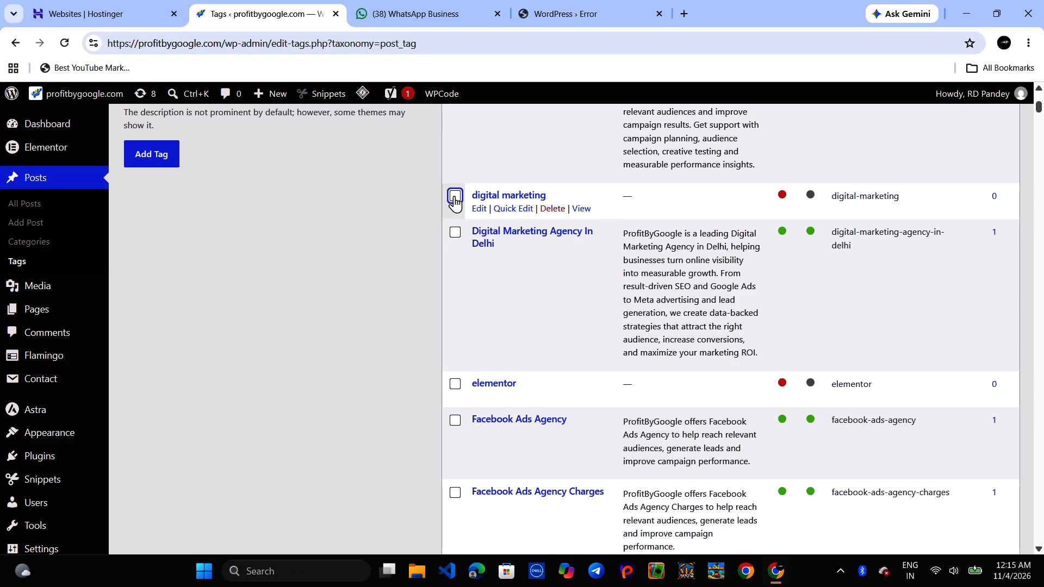
pyautogui.click(452, 387)
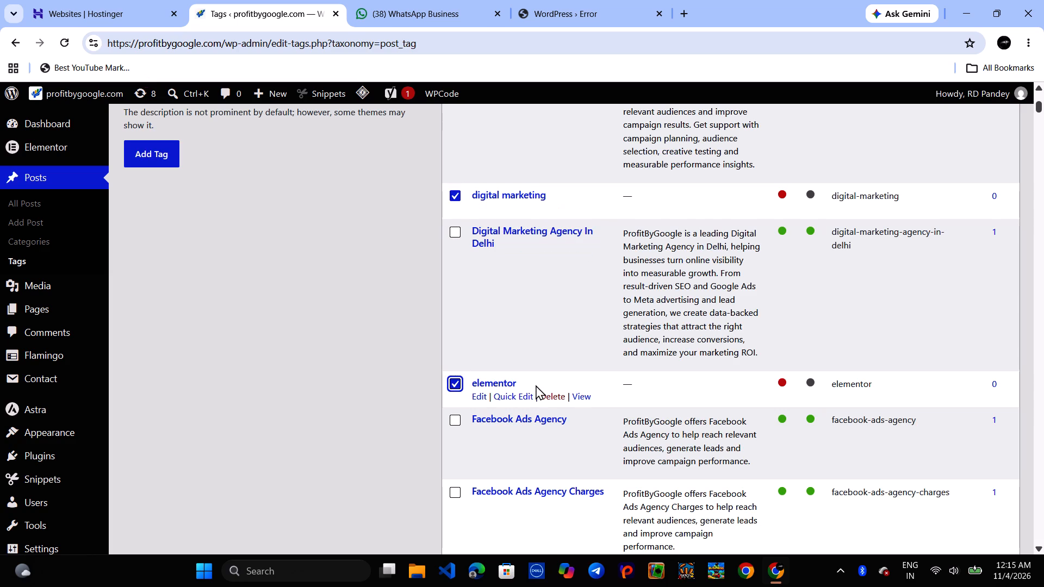
pyautogui.scroll(2, 536, 385)
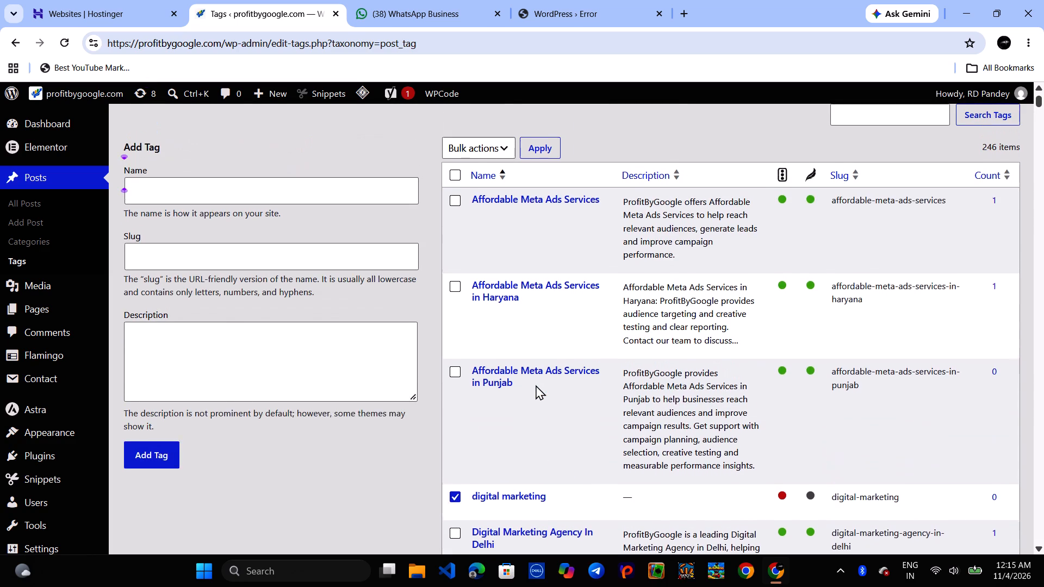
pyautogui.scroll(-4, 536, 385)
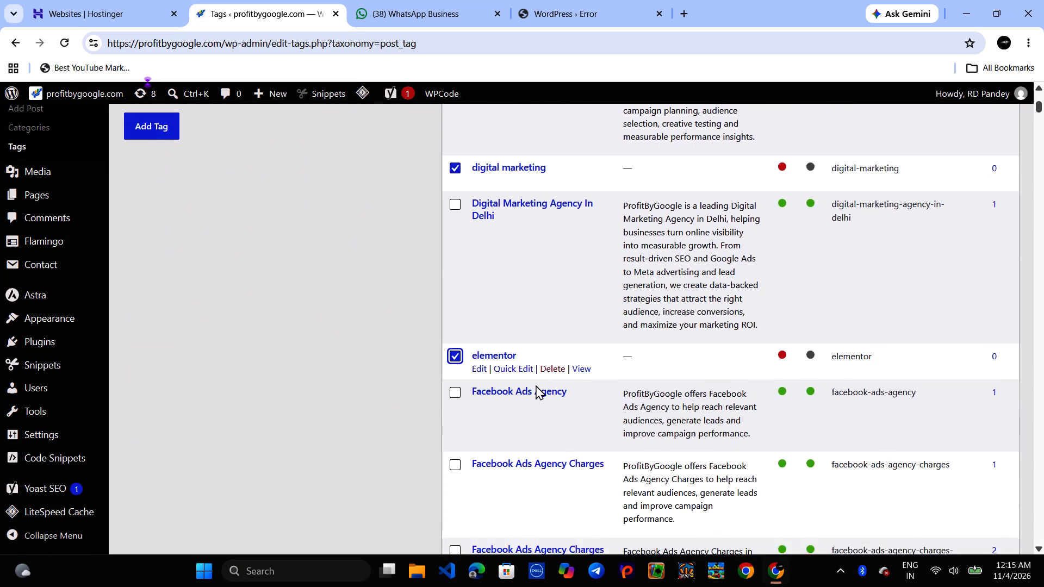
pyautogui.scroll(-3, 536, 385)
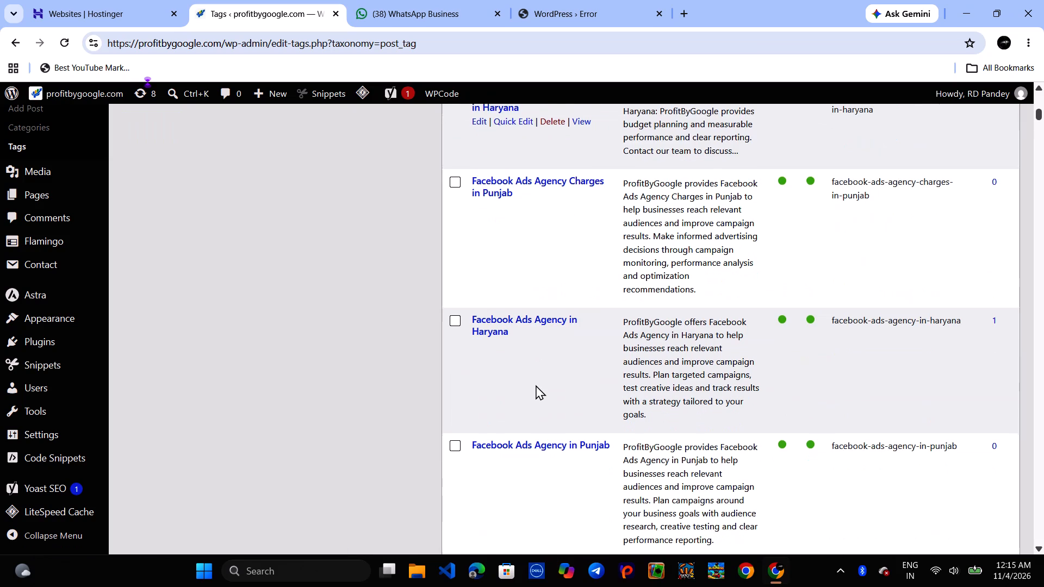
pyautogui.scroll(-3, 536, 385)
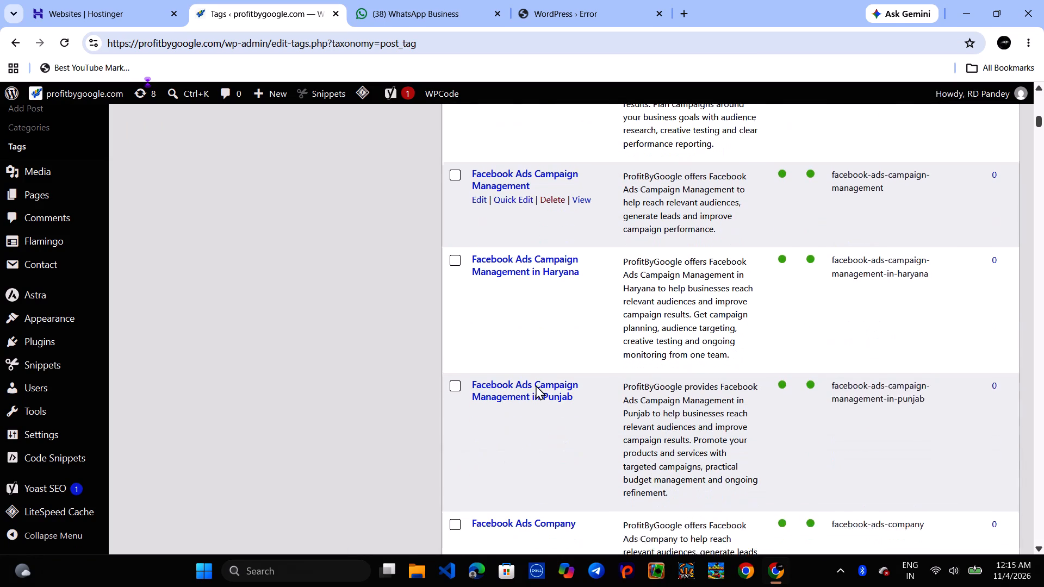
pyautogui.scroll(-3, 536, 385)
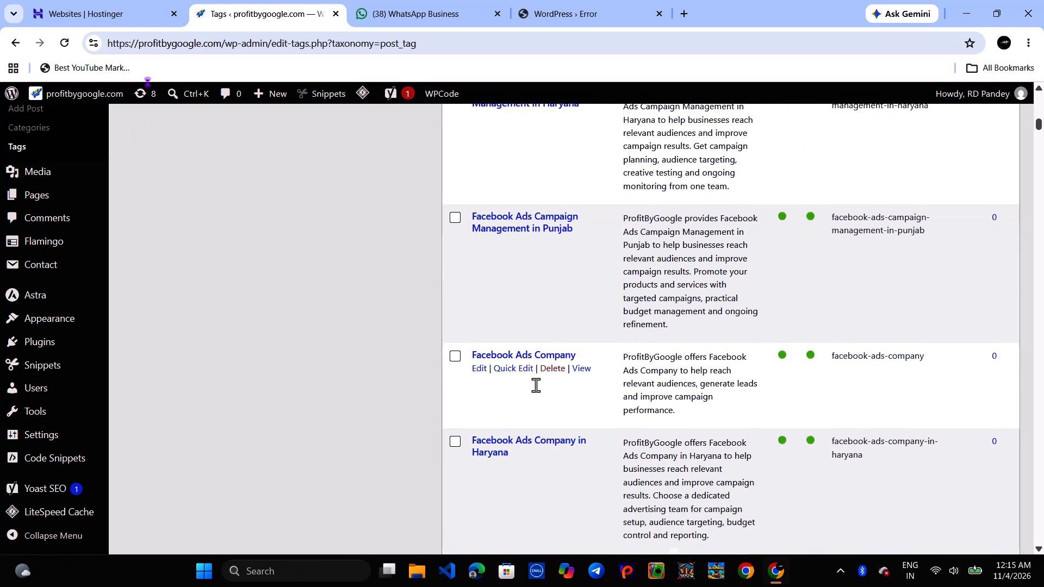
pyautogui.scroll(-3, 536, 385)
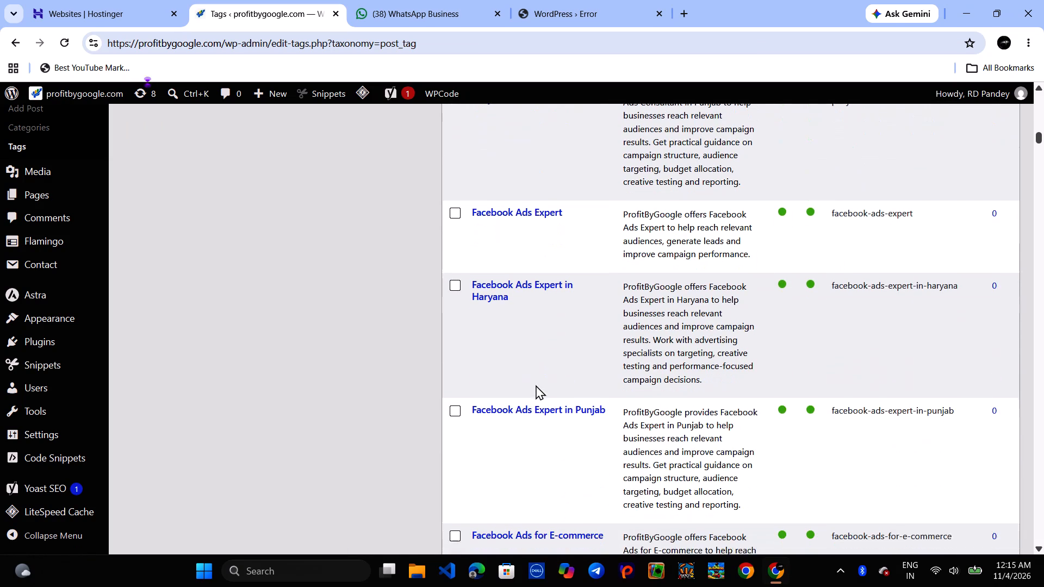
pyautogui.scroll(-3, 536, 385)
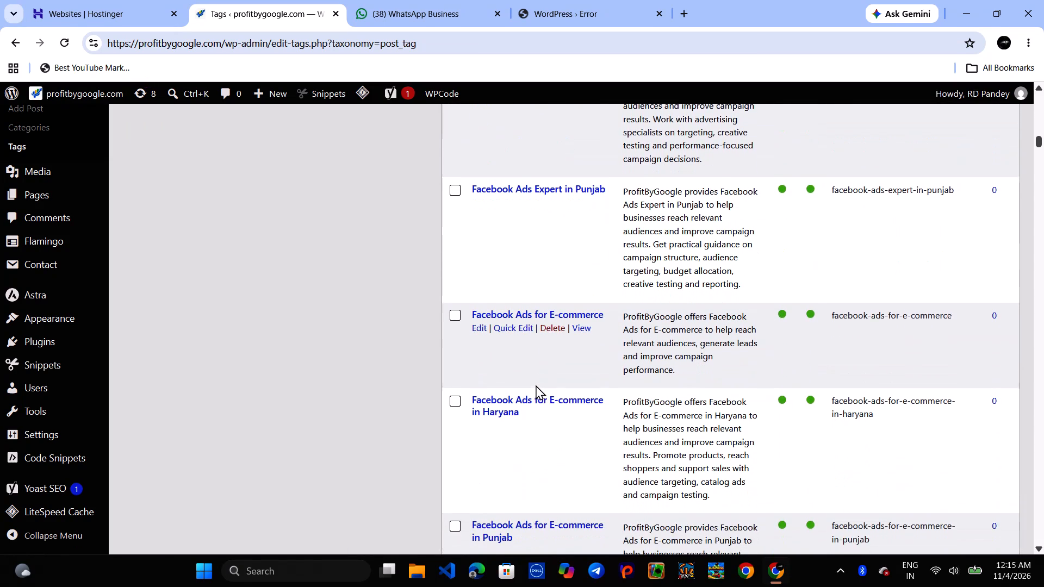
pyautogui.scroll(-2, 536, 385)
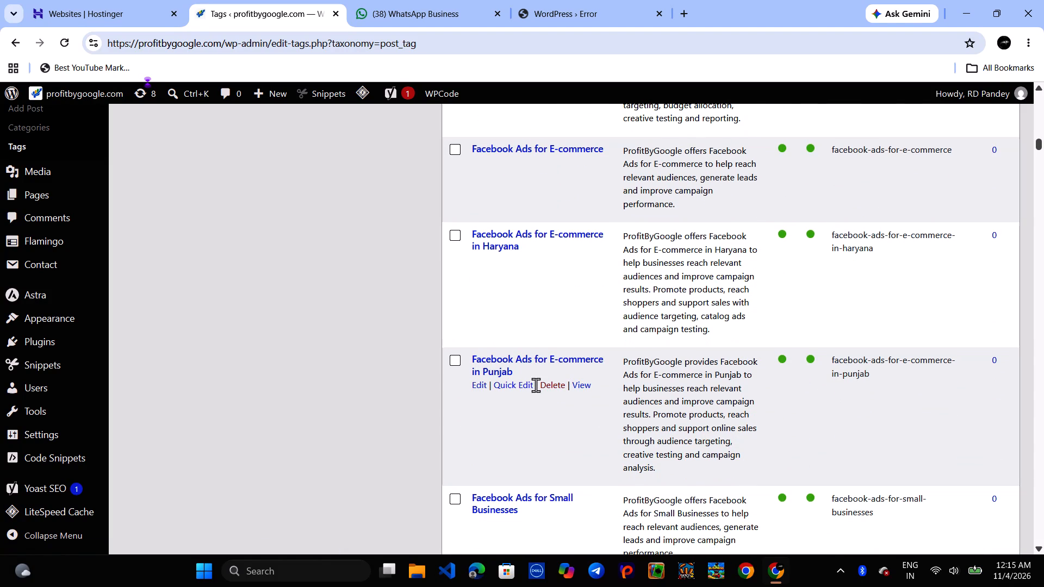
pyautogui.scroll(-10, 536, 385)
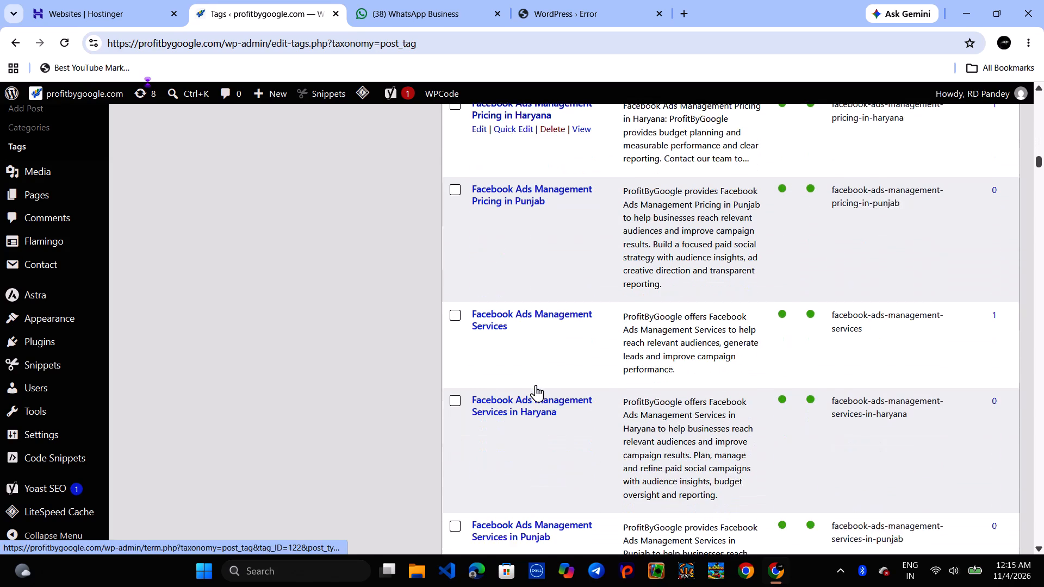
pyautogui.scroll(-10, 536, 385)
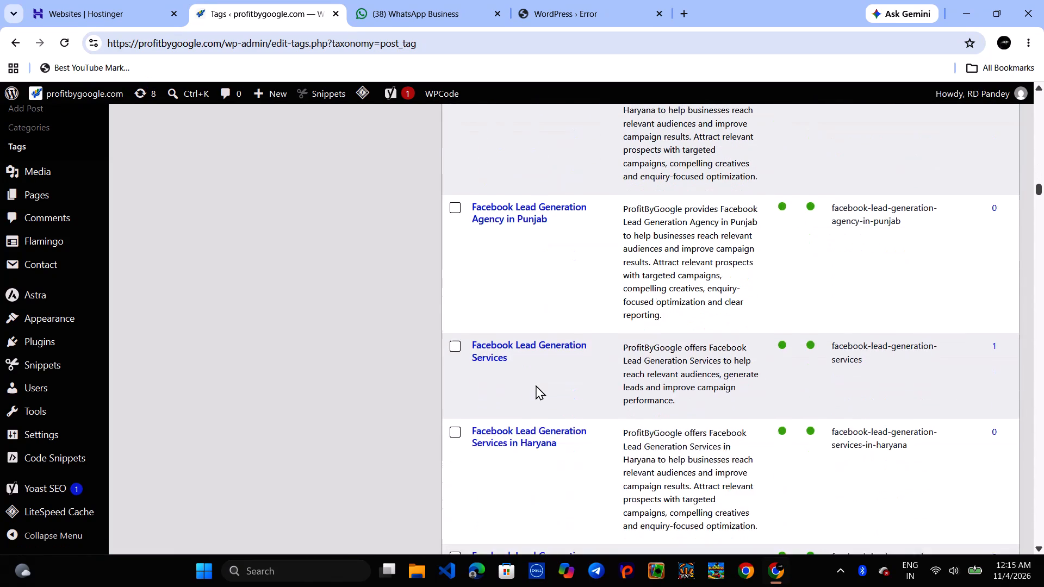
pyautogui.scroll(-12, 536, 385)
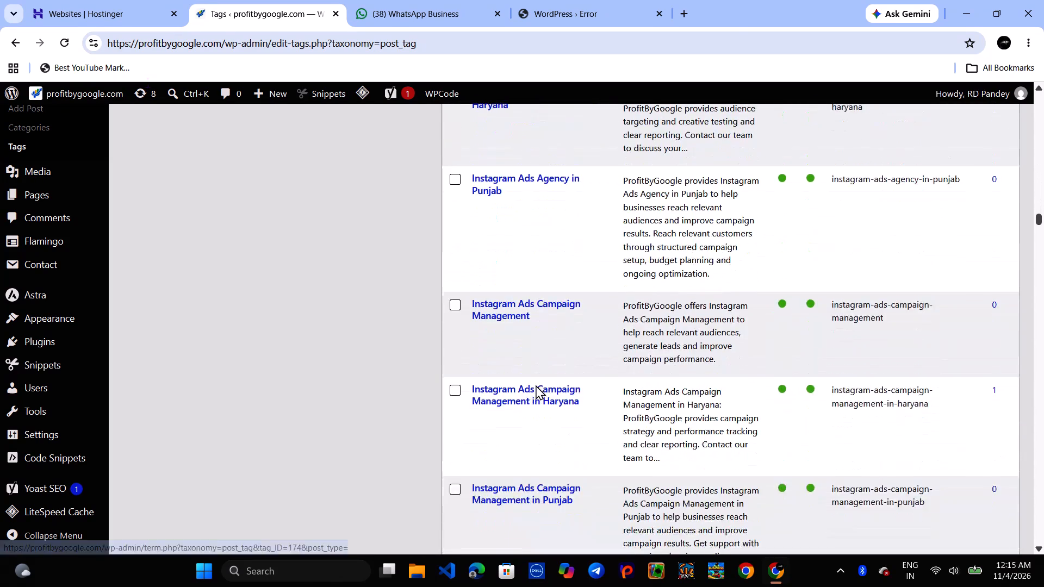
pyautogui.scroll(-5, 536, 385)
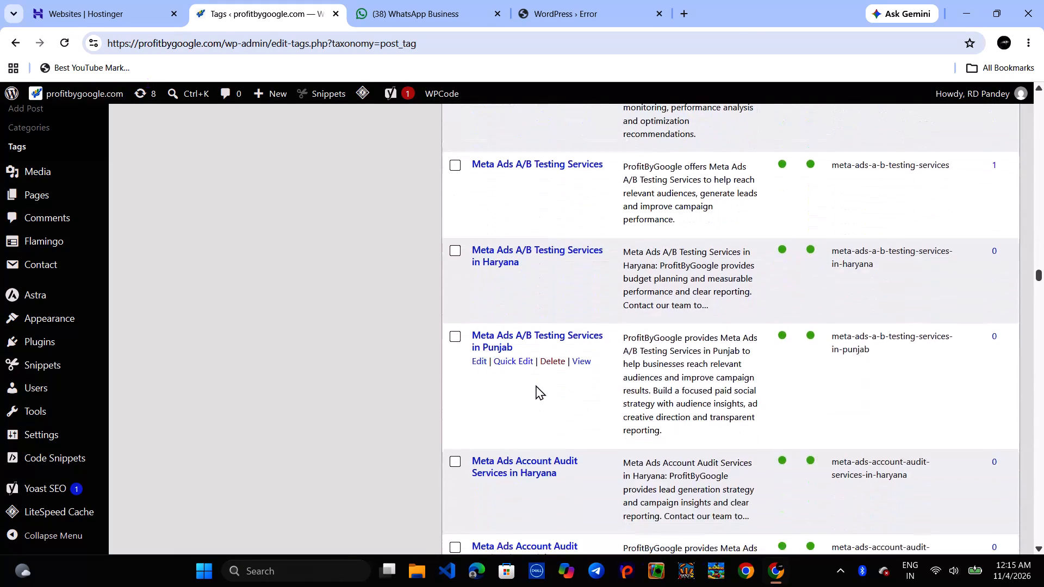
pyautogui.scroll(-16, 536, 385)
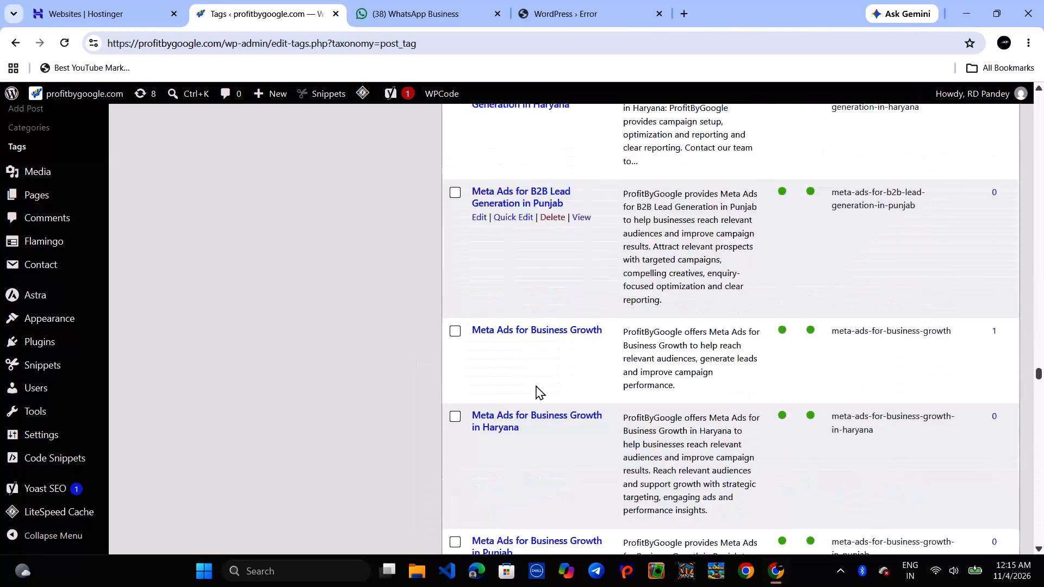
pyautogui.scroll(-16, 536, 385)
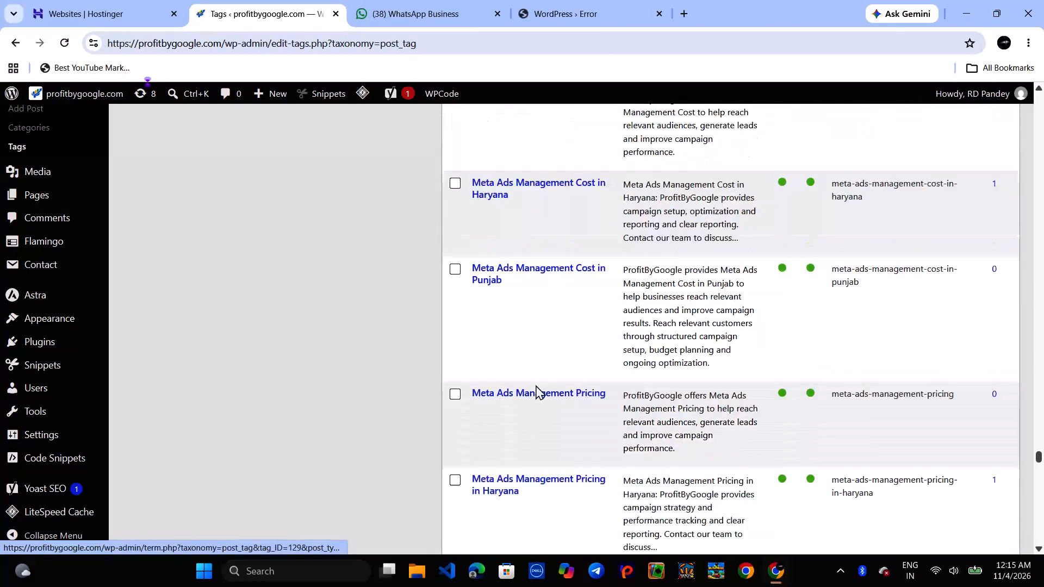
pyautogui.scroll(-10, 536, 385)
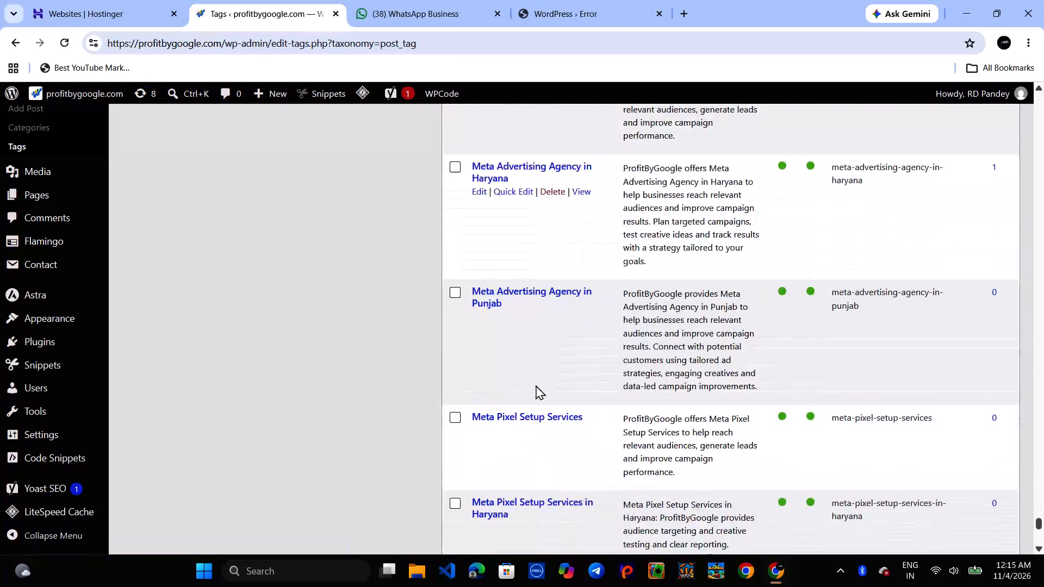
pyautogui.scroll(-4, 536, 385)
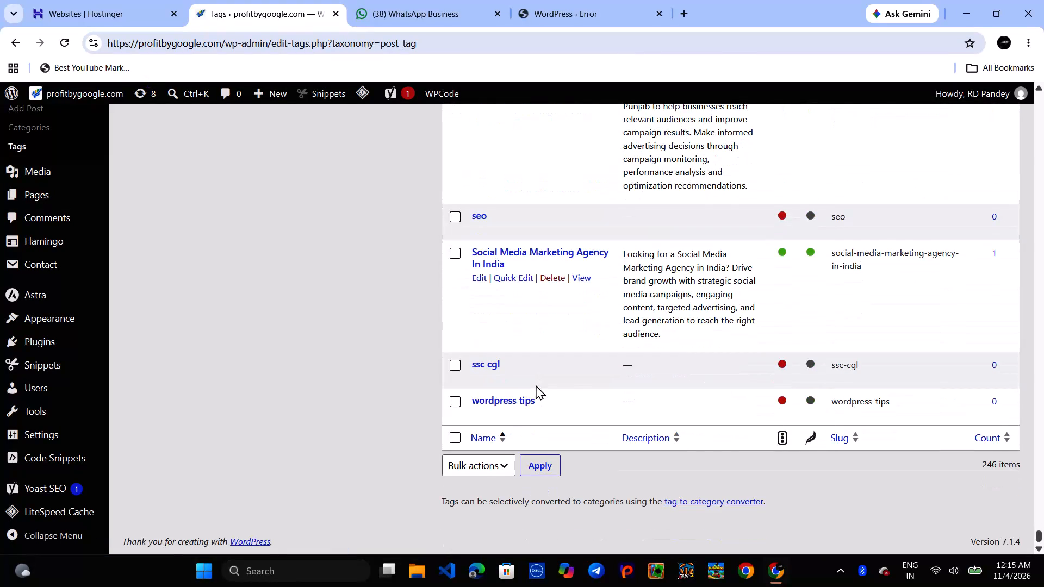
pyautogui.scroll(1, 536, 385)
pyautogui.click(455, 379)
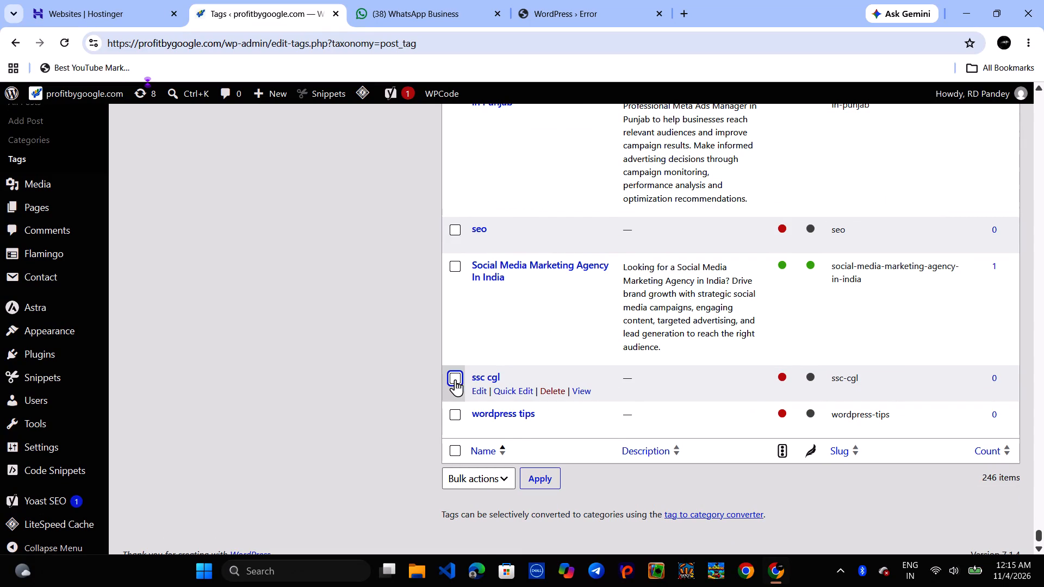
pyautogui.click(457, 232)
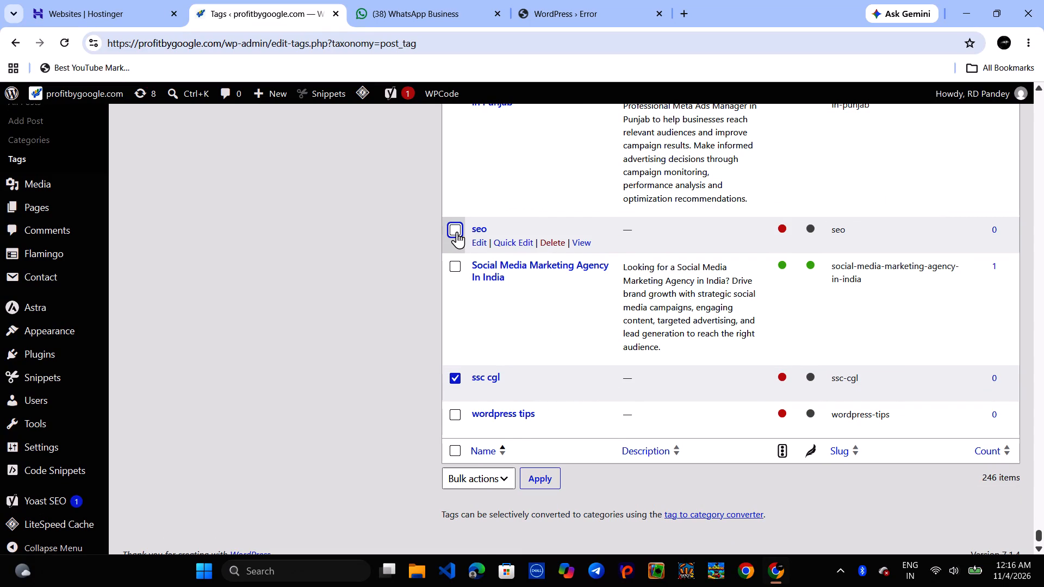
pyautogui.click(455, 417)
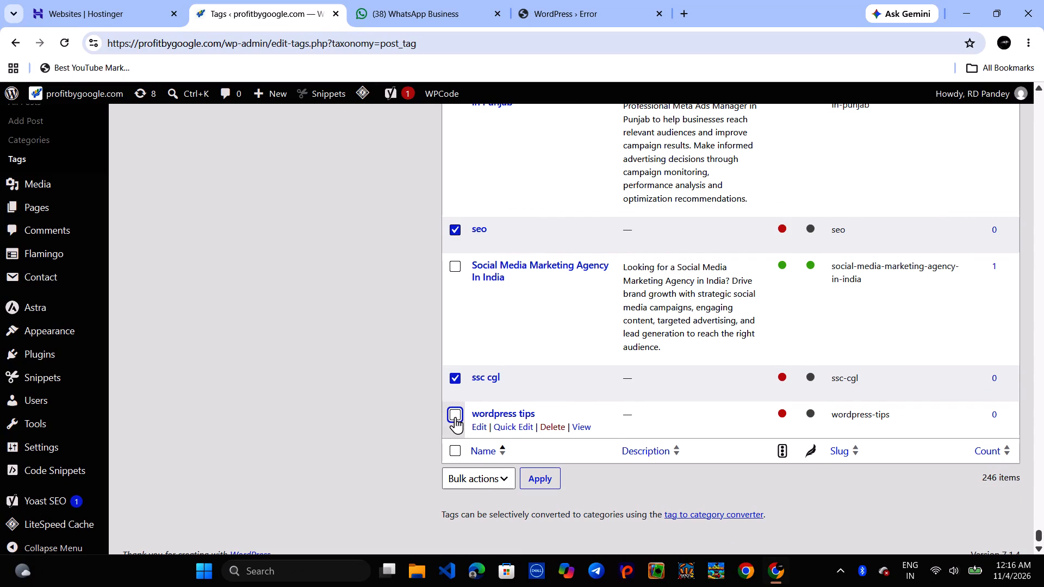
pyautogui.click(505, 484)
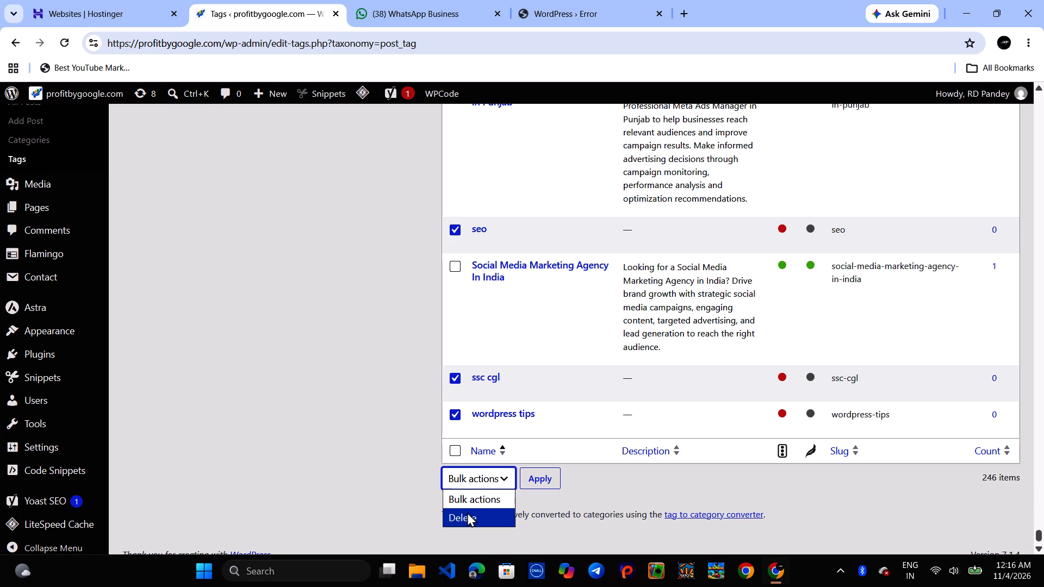
pyautogui.click(467, 512)
# Apply the bulk deletion to the selected post tags, including seo, ssc cgl and wordpress tips.
pyautogui.click(538, 470)
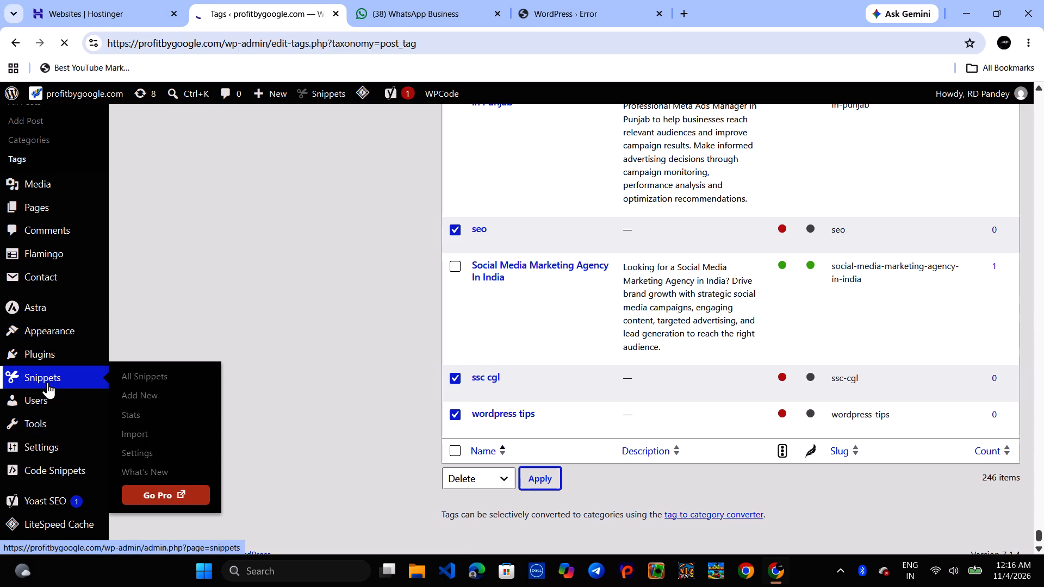
# Open Snippet #6 for editing from the list of all code snippets.
pyautogui.click(129, 375)
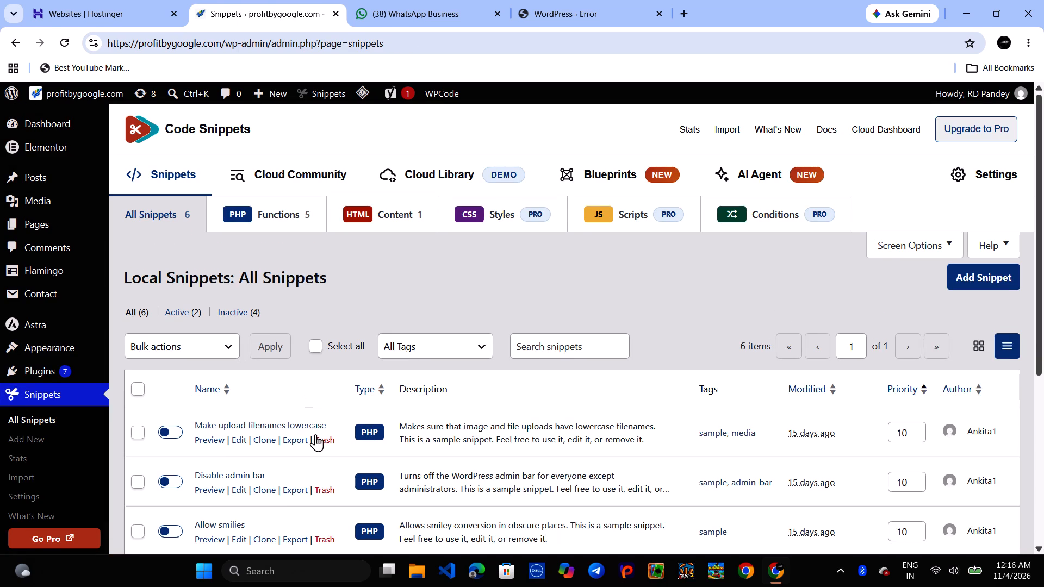
pyautogui.scroll(-1, 295, 461)
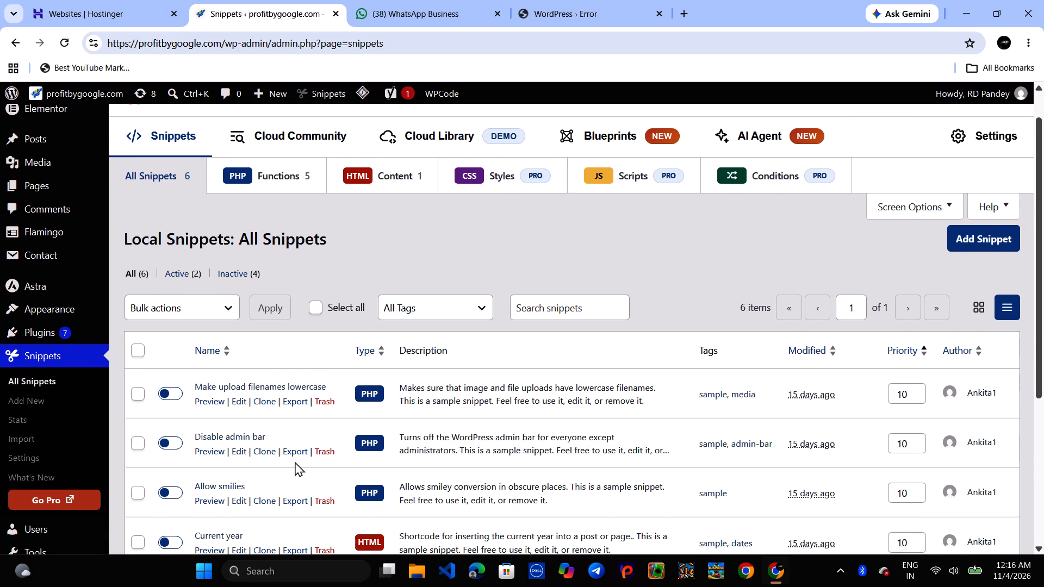
pyautogui.scroll(-2, 295, 461)
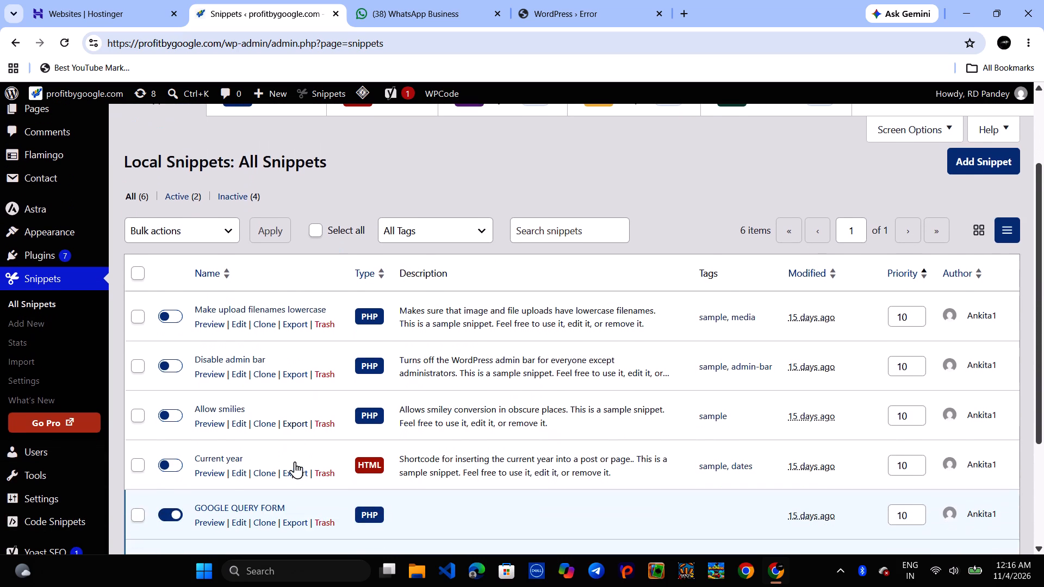
pyautogui.scroll(-2, 295, 461)
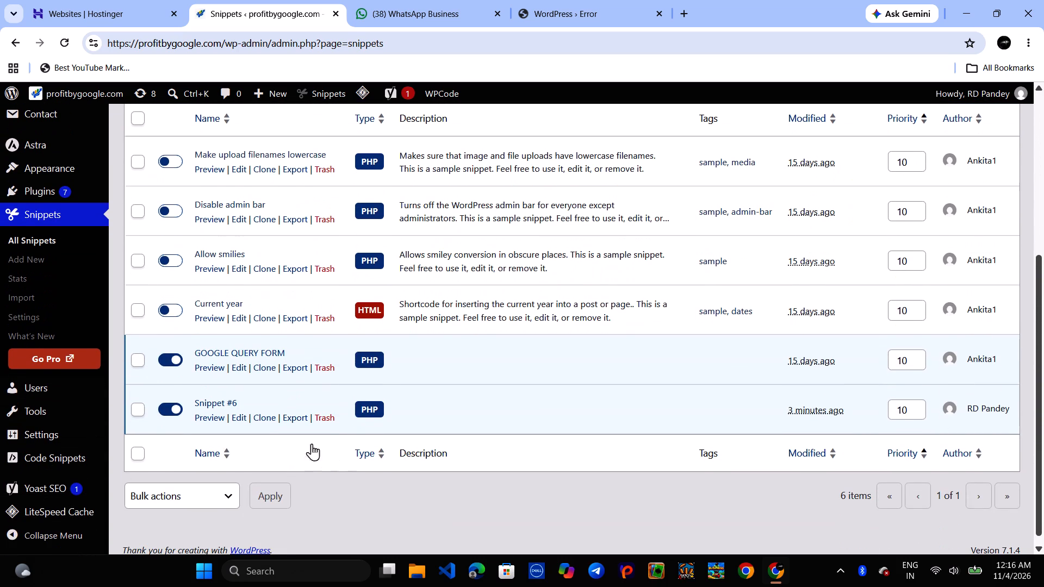
pyautogui.click(237, 415)
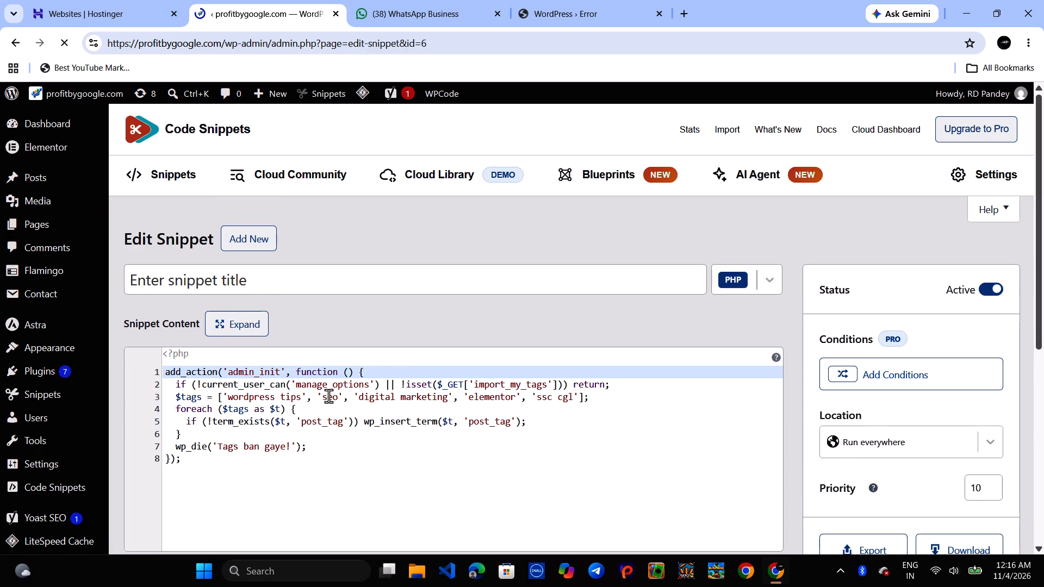
# Title the tag import snippet "Tags" and save it.
pyautogui.click(268, 282)
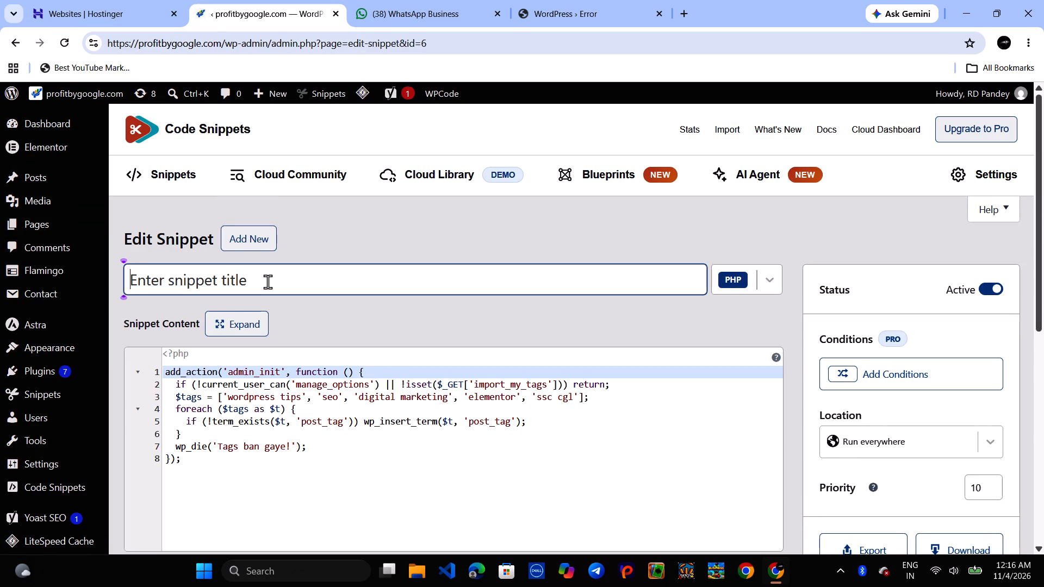
pyautogui.hotkey('shift', 't')
pyautogui.write('ags')
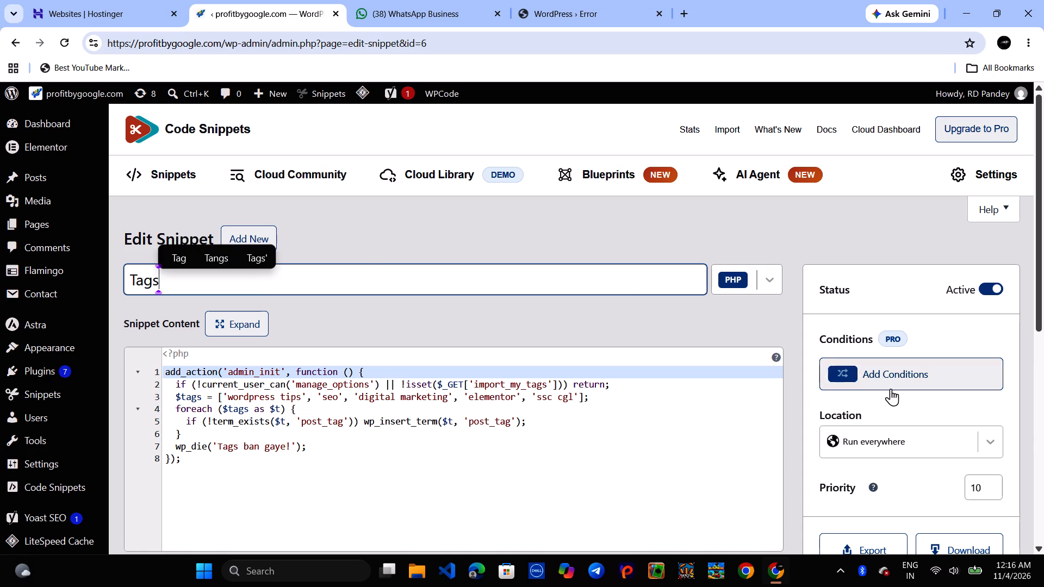
pyautogui.scroll(-6, 917, 430)
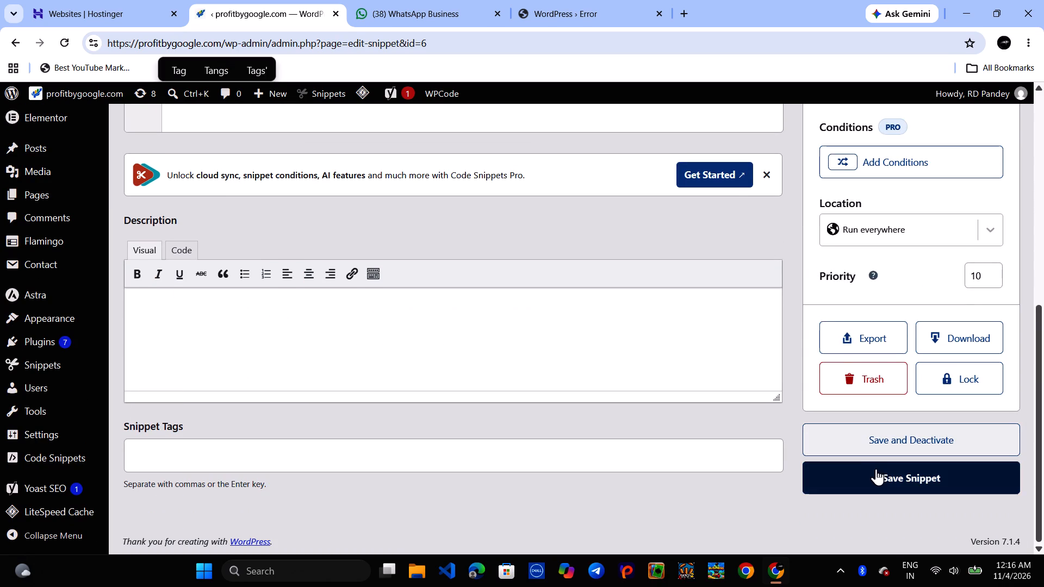
pyautogui.click(876, 471)
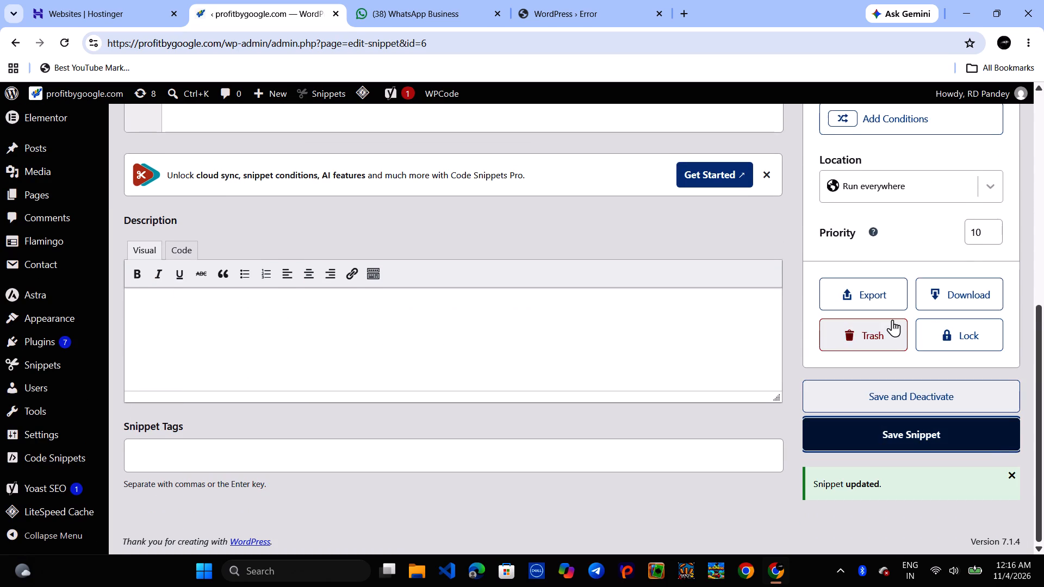
# Switch the Tags snippet's status to inactive.
pyautogui.scroll(5, 892, 320)
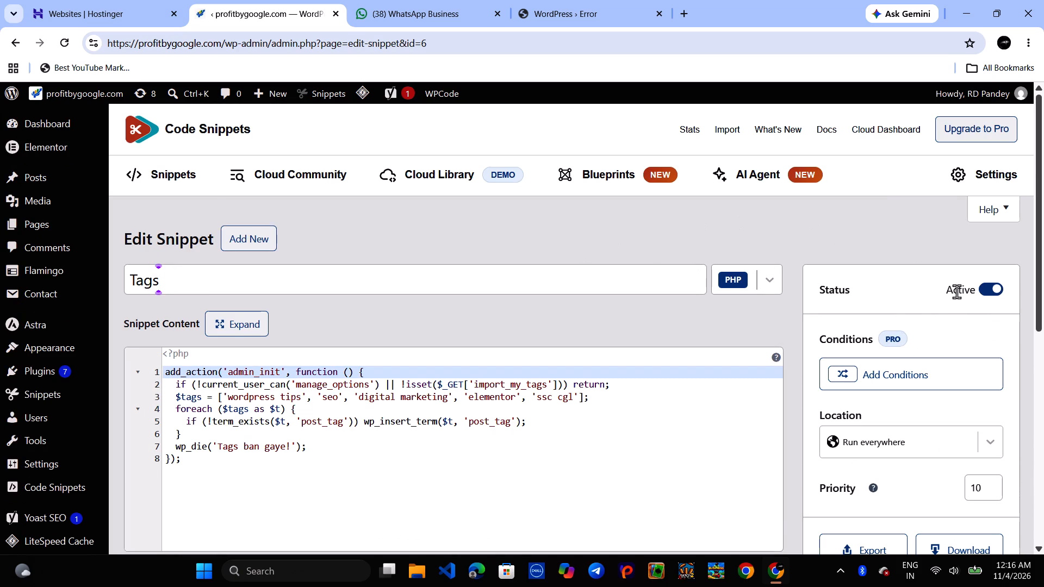
pyautogui.click(985, 286)
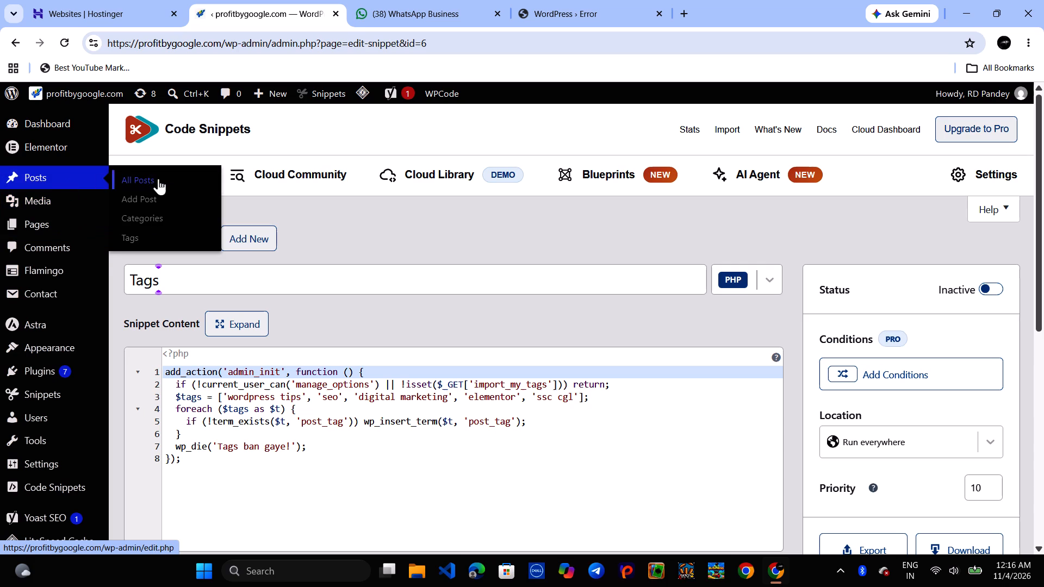
# Open the post tags page and review the full list of tags down to its last entry.
pyautogui.click(132, 233)
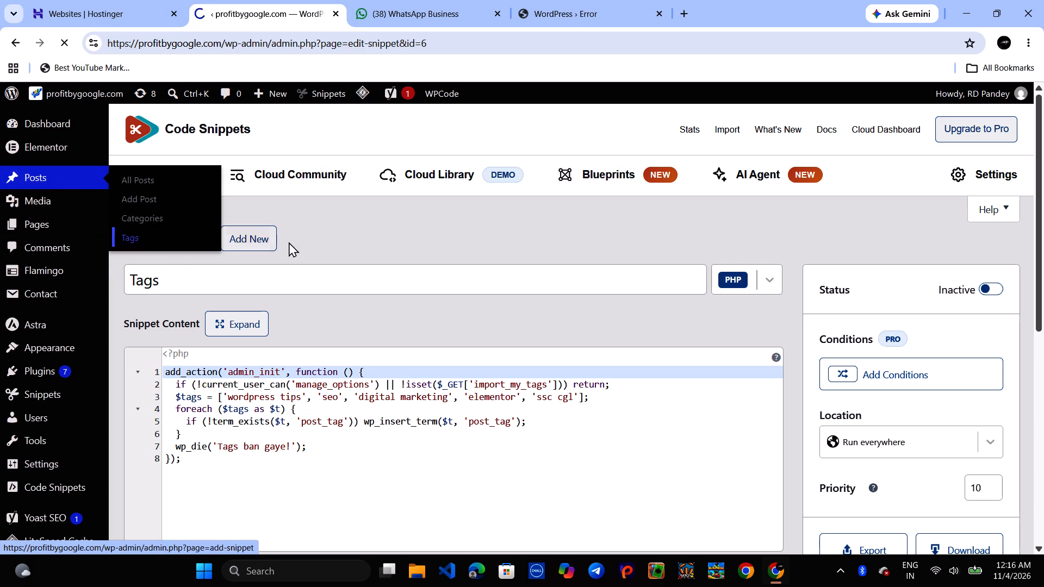
pyautogui.scroll(-1, 612, 388)
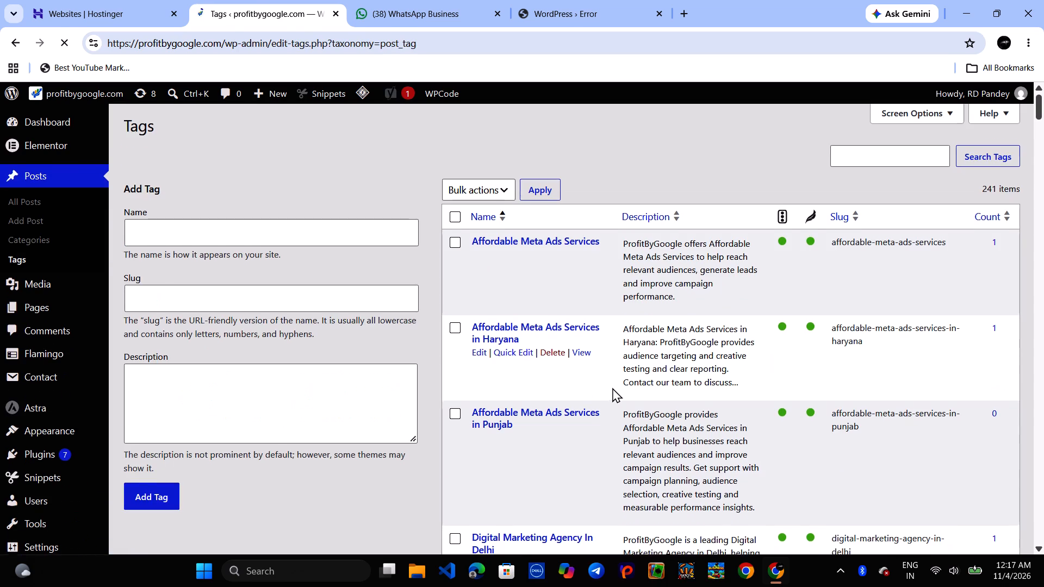
pyautogui.scroll(-3, 612, 388)
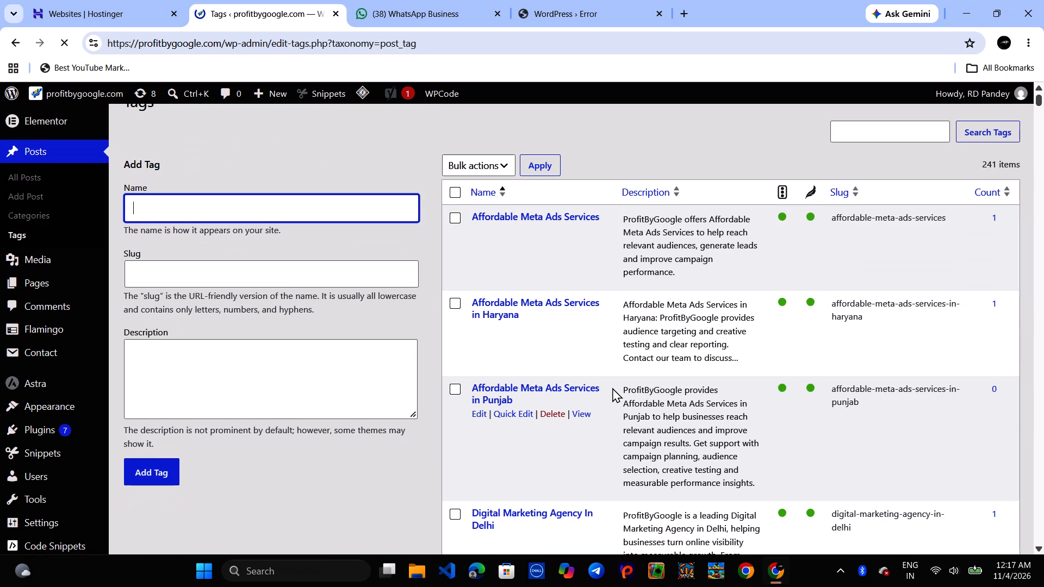
pyautogui.scroll(-3, 612, 388)
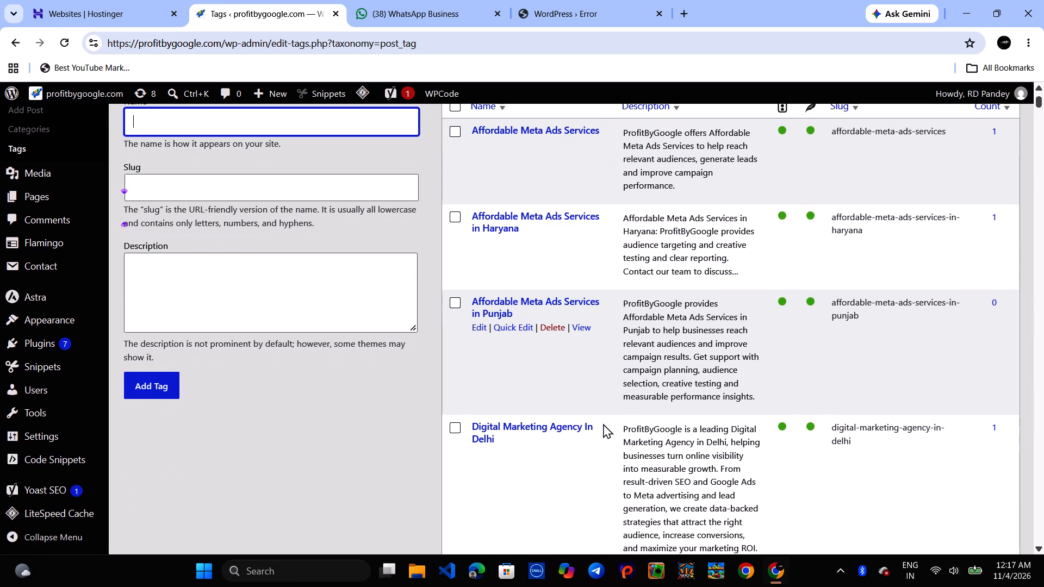
pyautogui.scroll(-2, 603, 423)
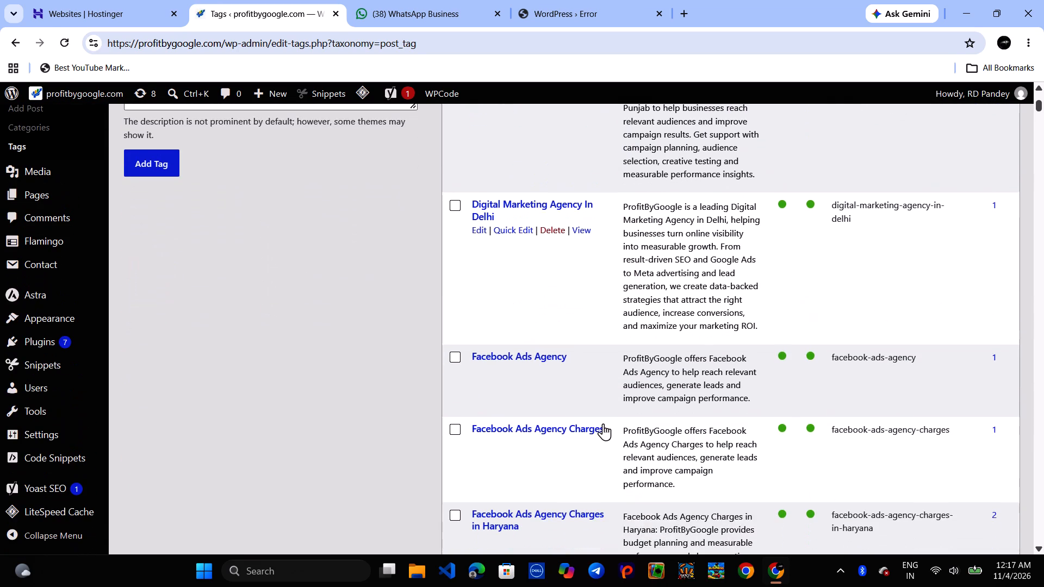
pyautogui.scroll(-7, 603, 423)
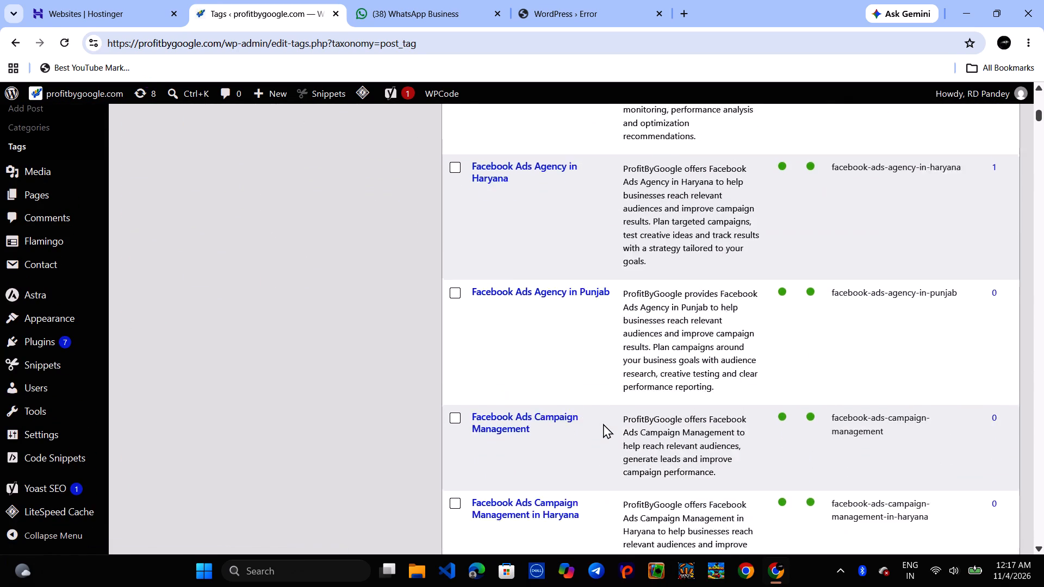
pyautogui.scroll(-13, 603, 423)
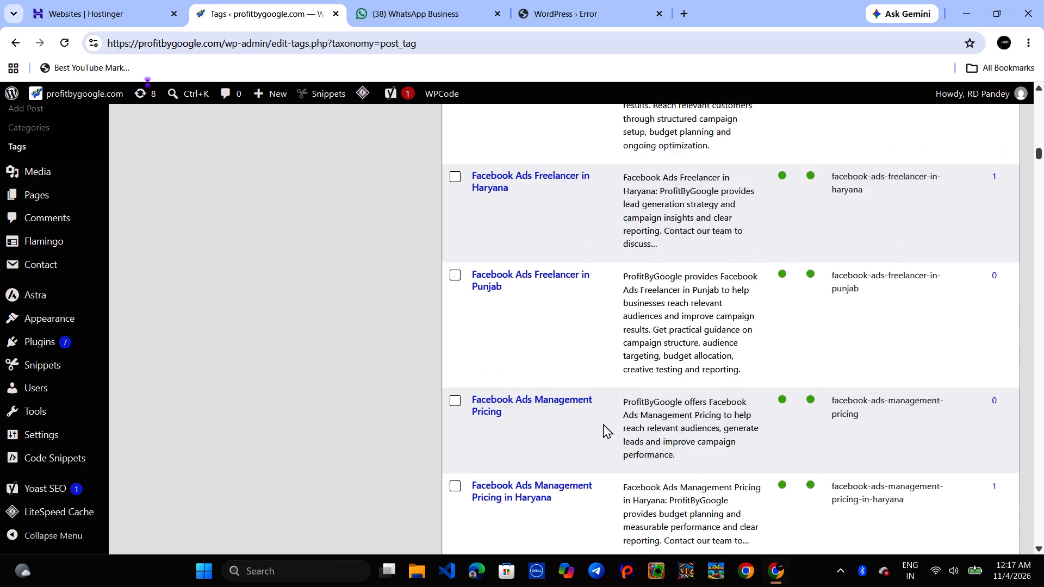
pyautogui.scroll(-14, 603, 423)
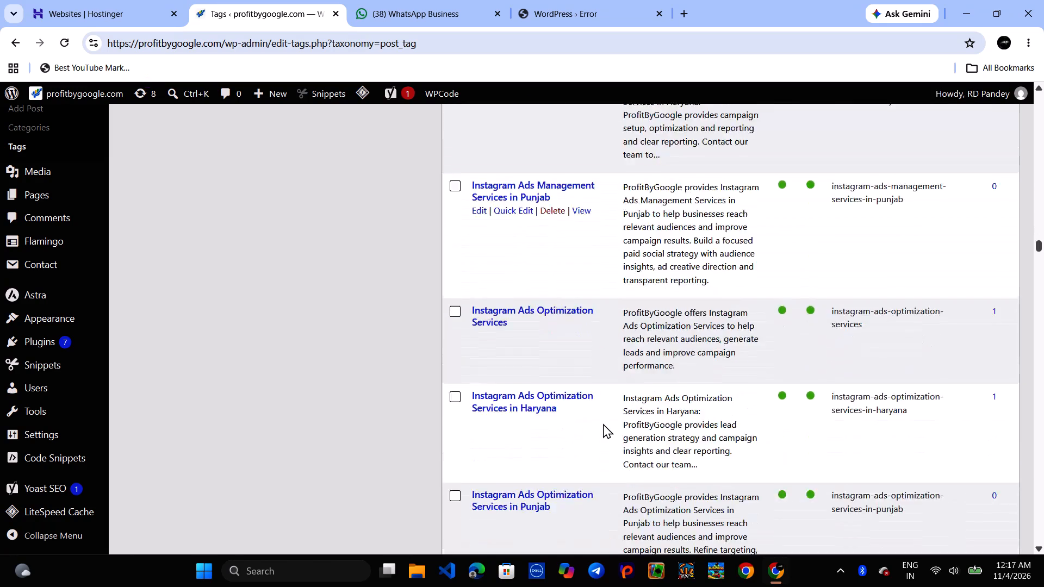
pyautogui.scroll(-13, 603, 423)
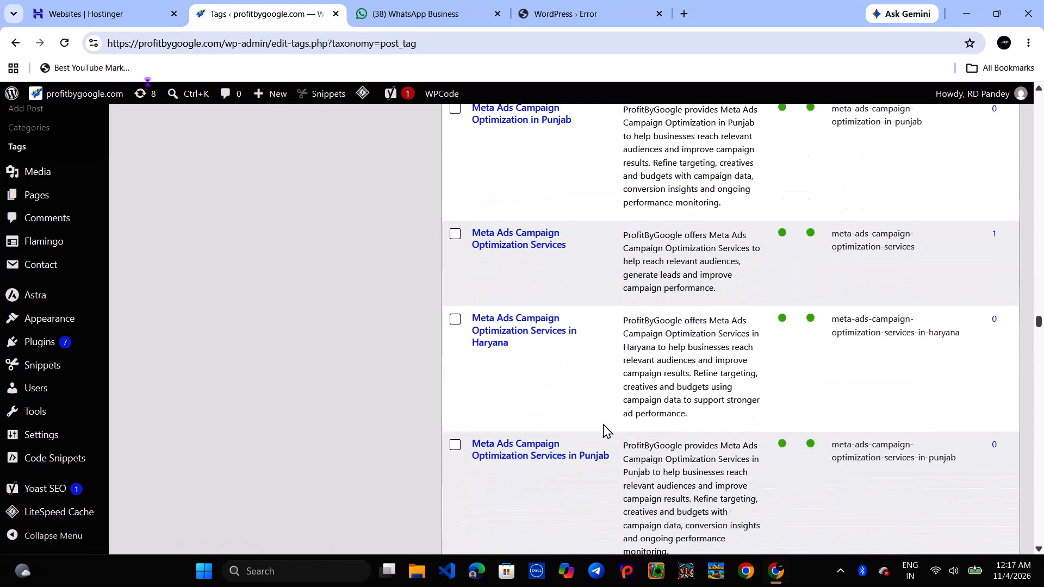
pyautogui.scroll(-16, 603, 423)
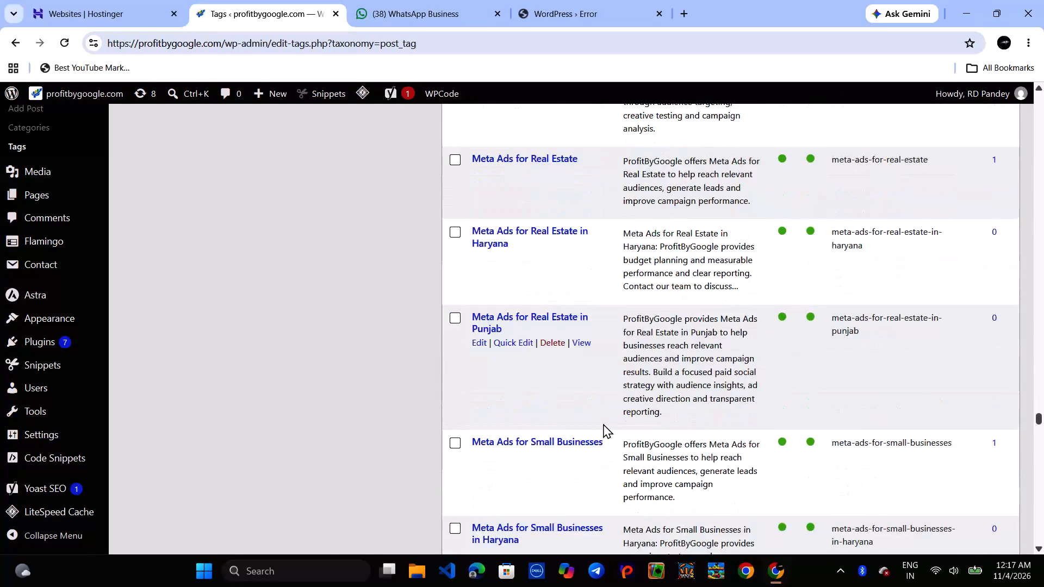
pyautogui.scroll(-17, 603, 423)
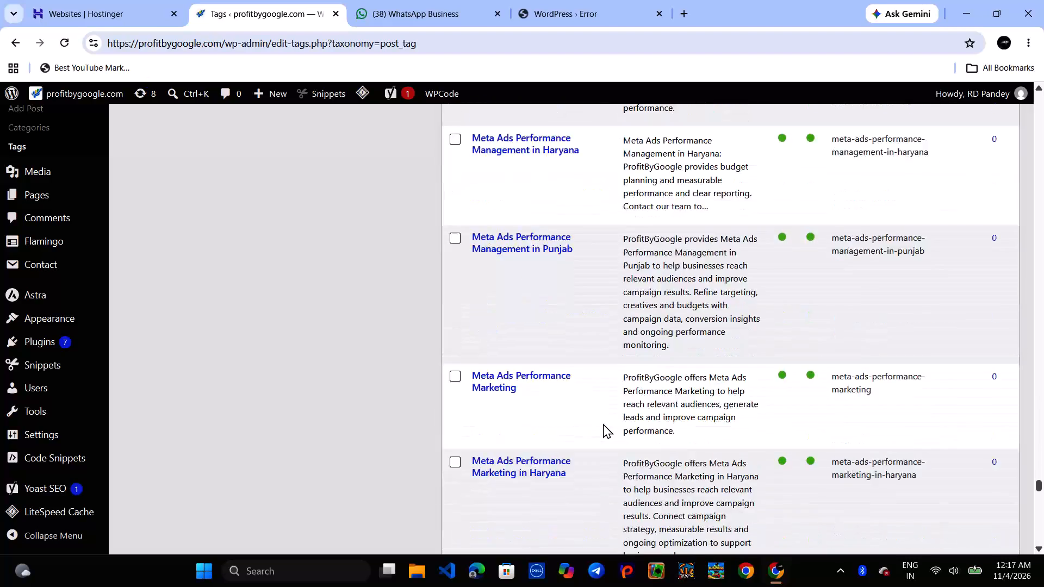
pyautogui.scroll(-9, 603, 423)
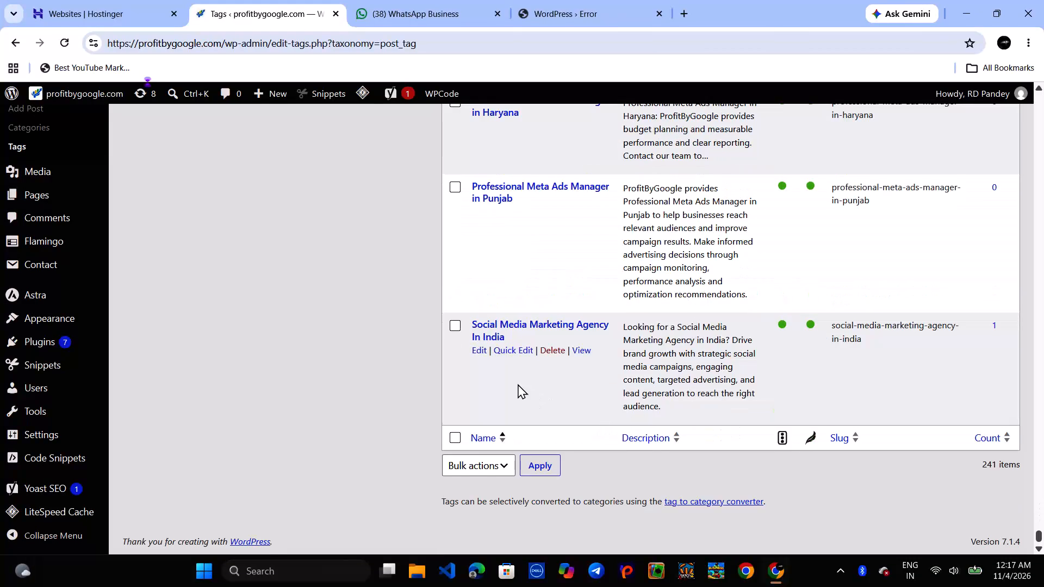
pyautogui.scroll(4, 518, 384)
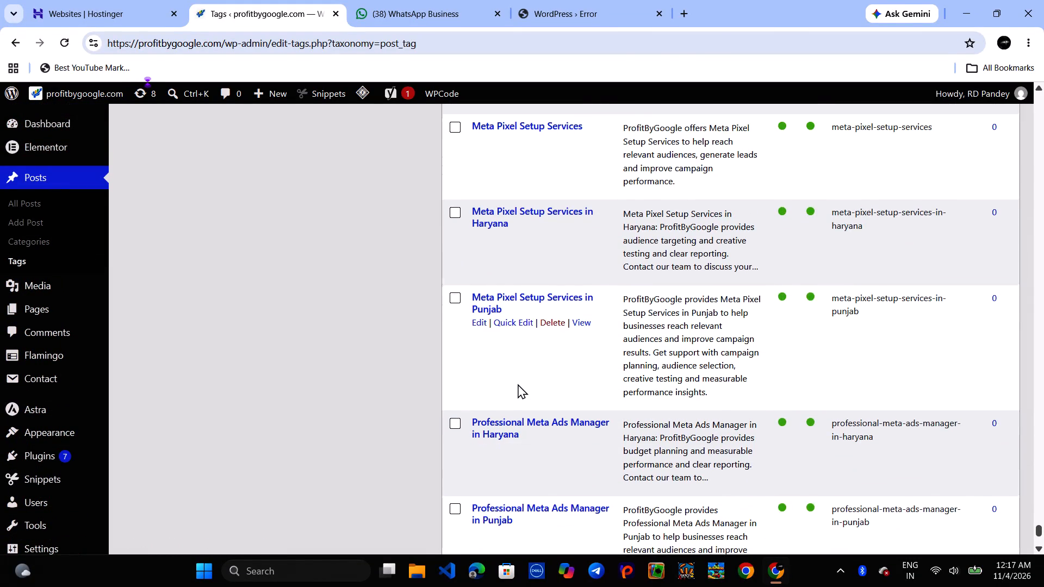
pyautogui.scroll(1, 518, 384)
pyautogui.scroll(-13, 518, 384)
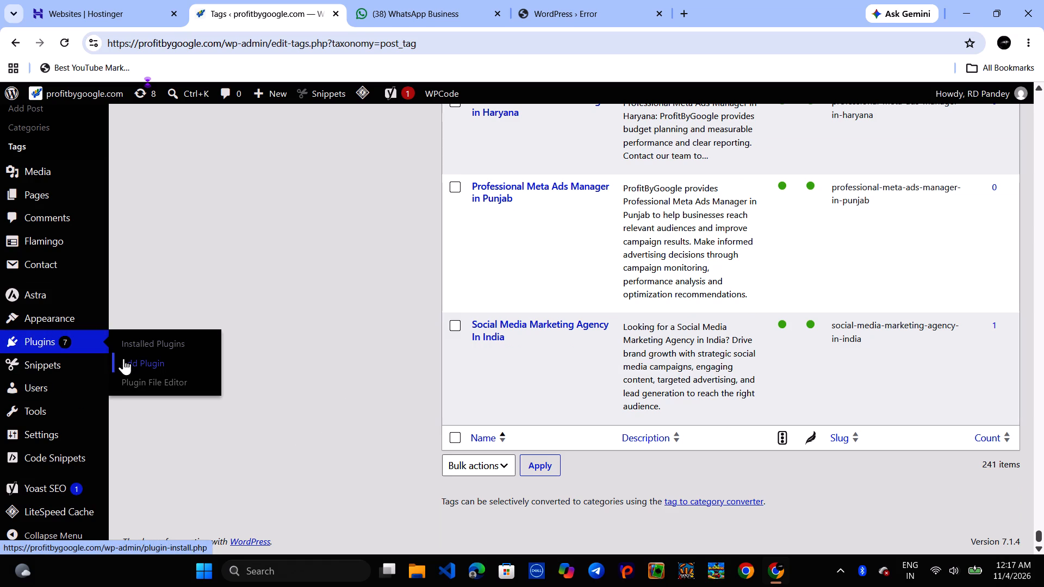
# Search the plugin directory for "taxopress" and look through the results.
pyautogui.click(123, 358)
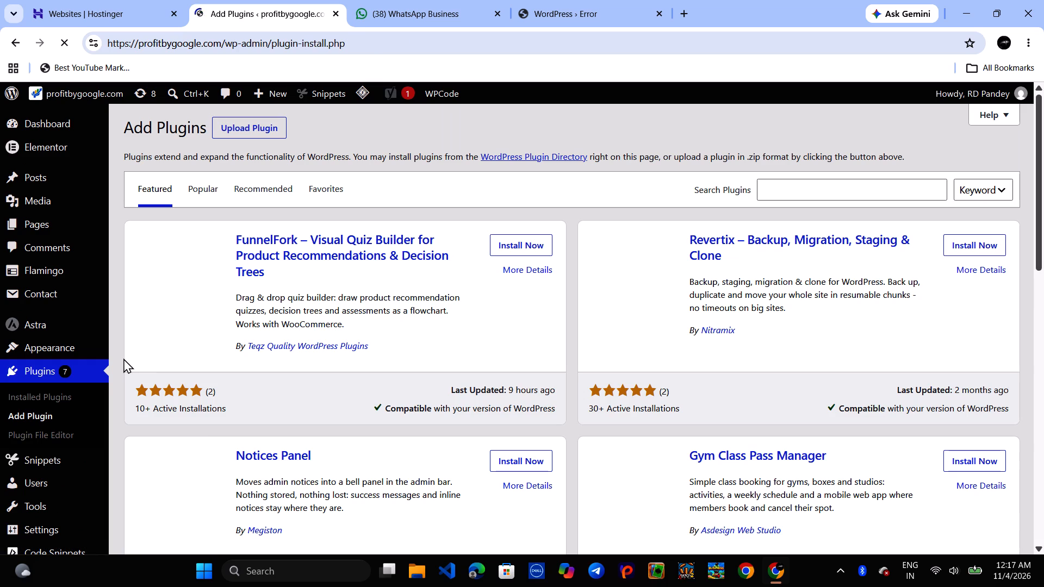
pyautogui.click(792, 189)
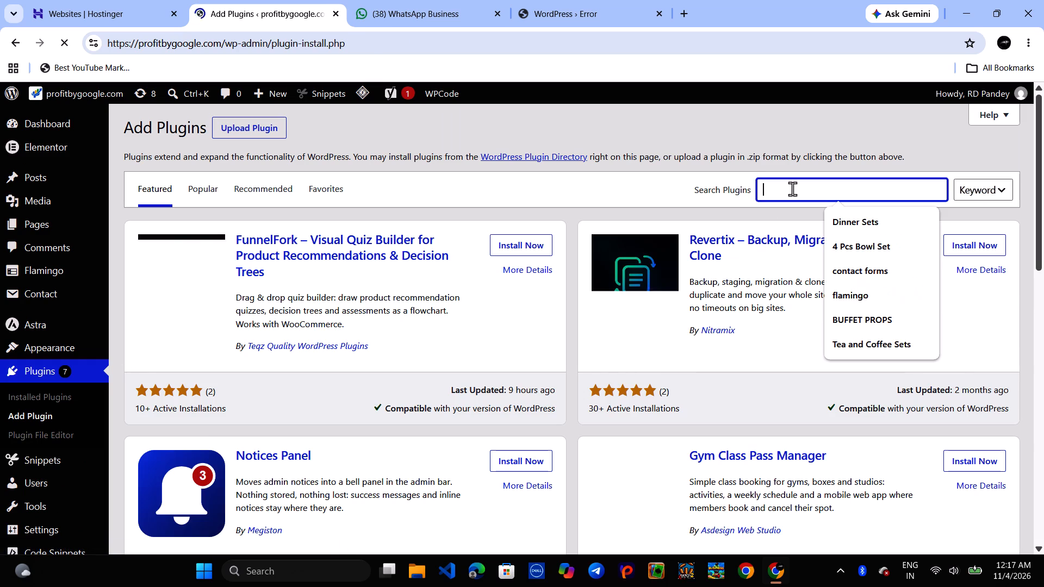
pyautogui.write('ta')
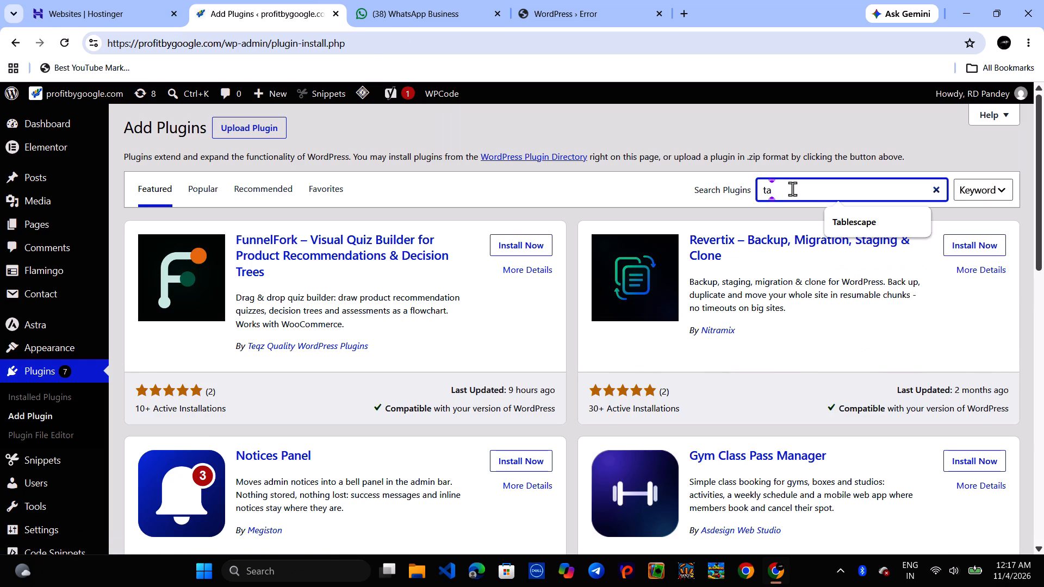
pyautogui.press('x')
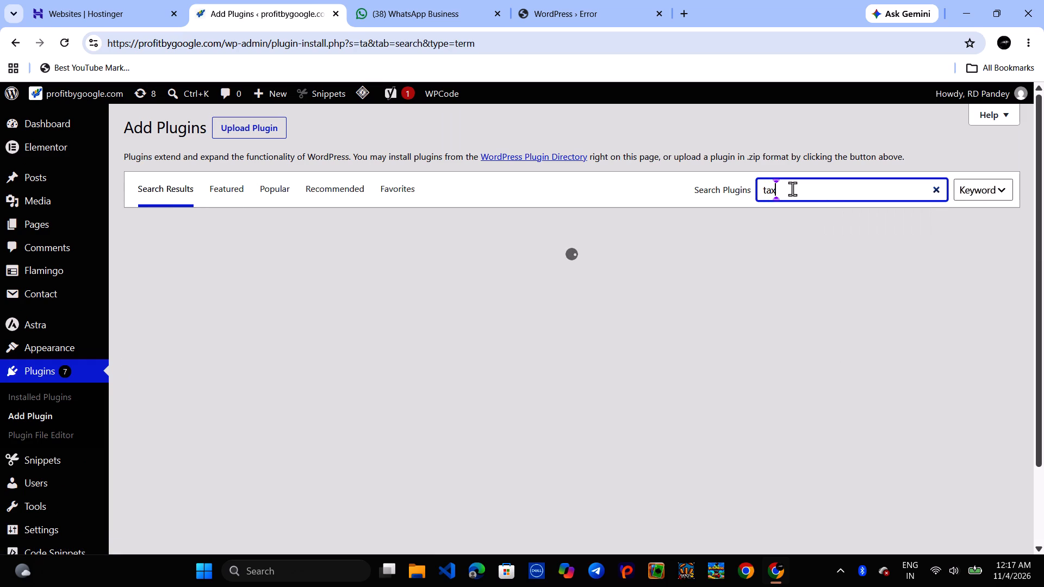
pyautogui.press('o')
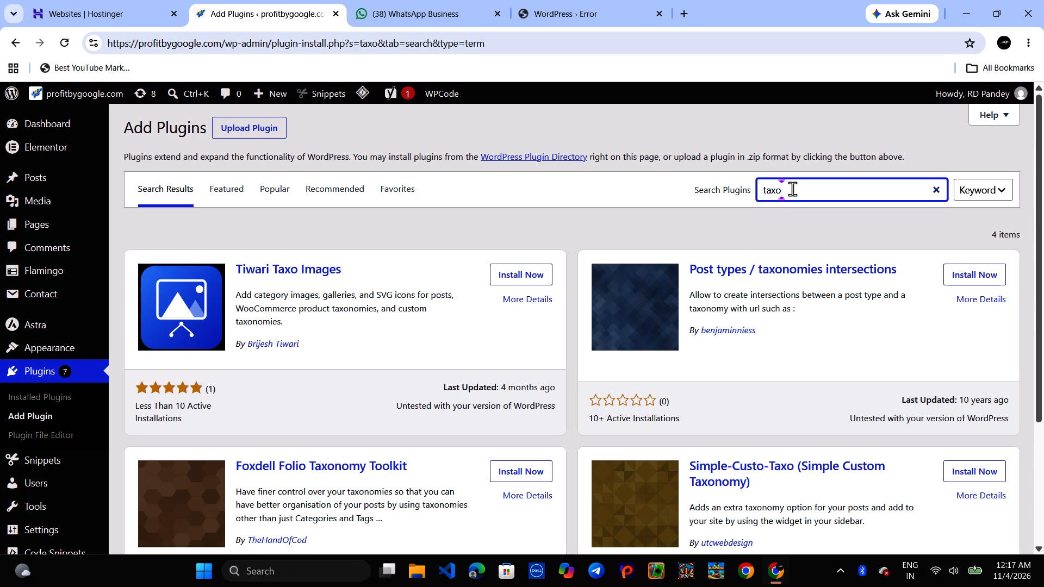
pyautogui.press('p')
pyautogui.write('ress')
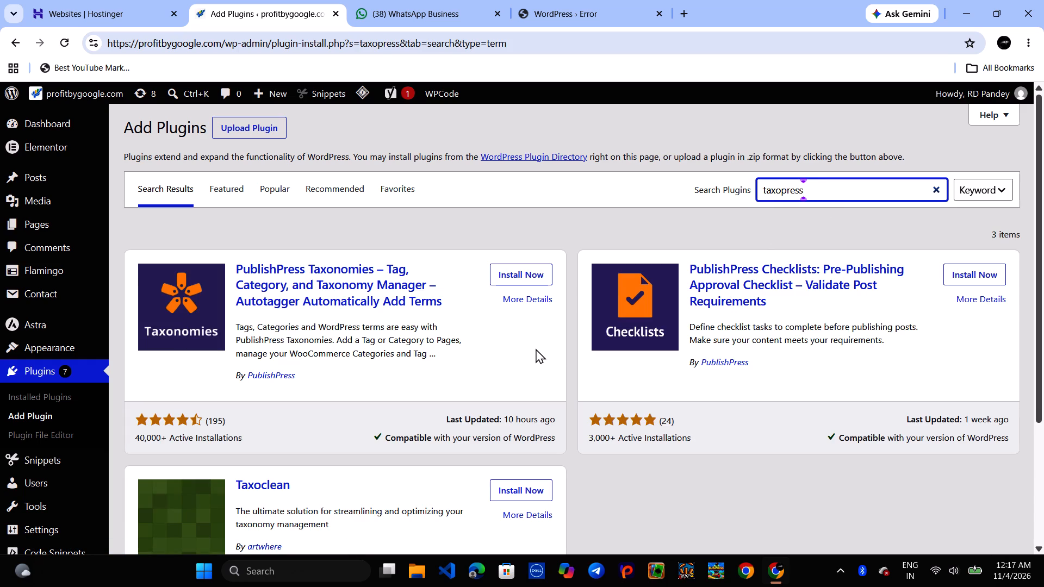
pyautogui.scroll(-1, 526, 395)
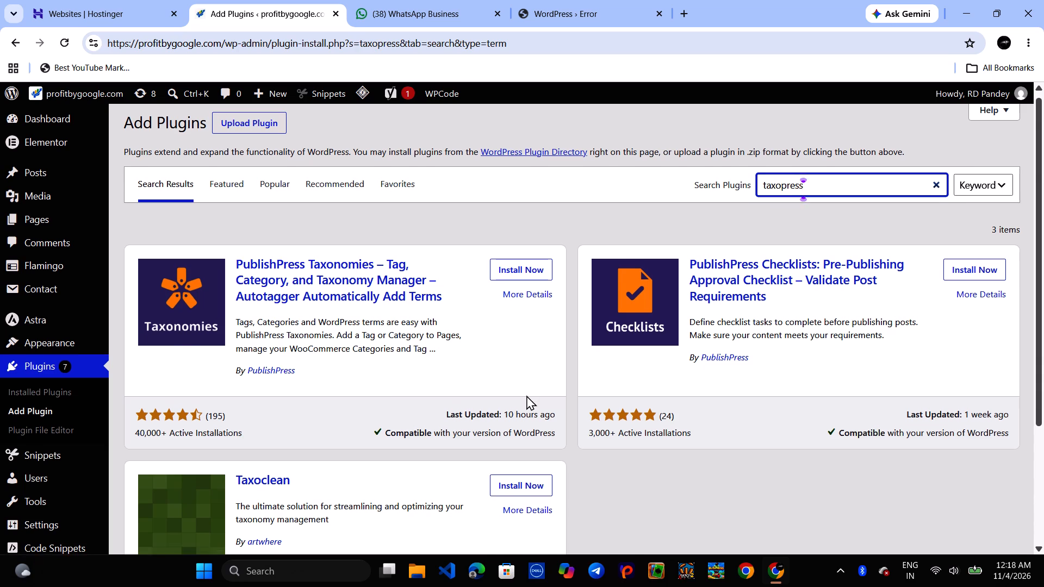
pyautogui.scroll(-3, 526, 395)
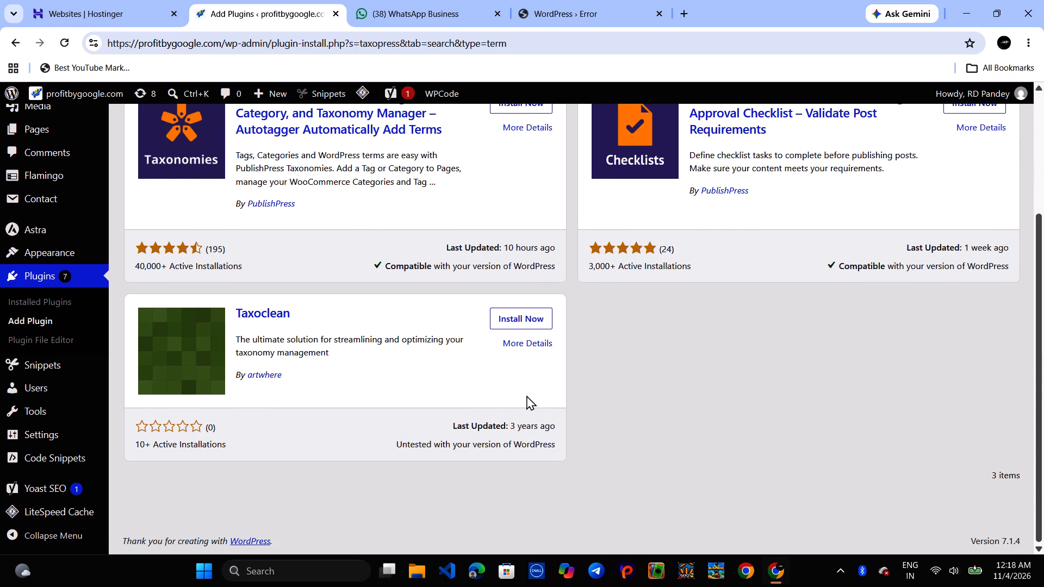
# Install and activate the PublishPress Taxonomies – Tag, Category, and Taxonomy Manager plugin.
pyautogui.scroll(1, 497, 465)
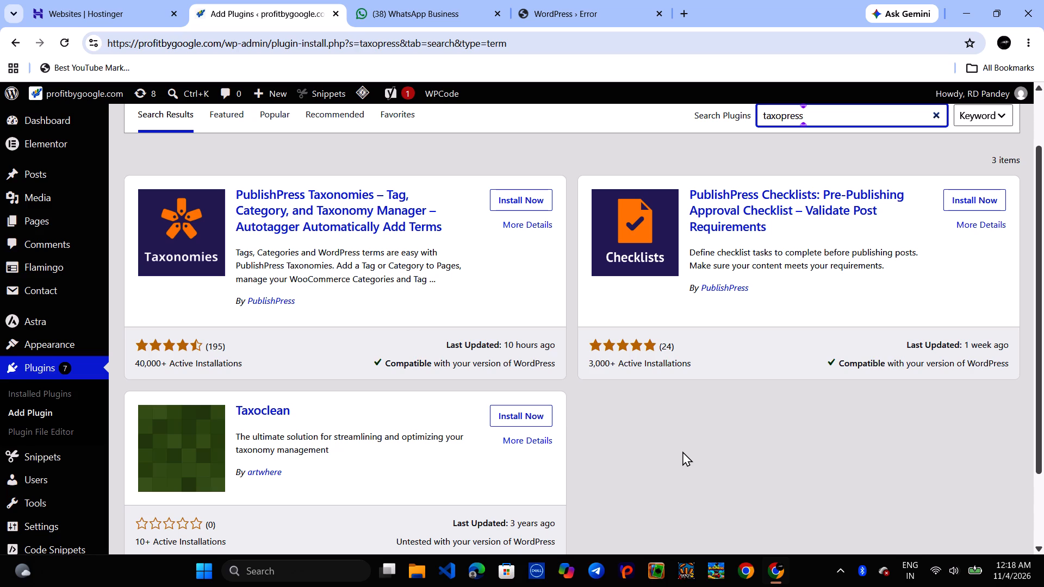
pyautogui.click(524, 197)
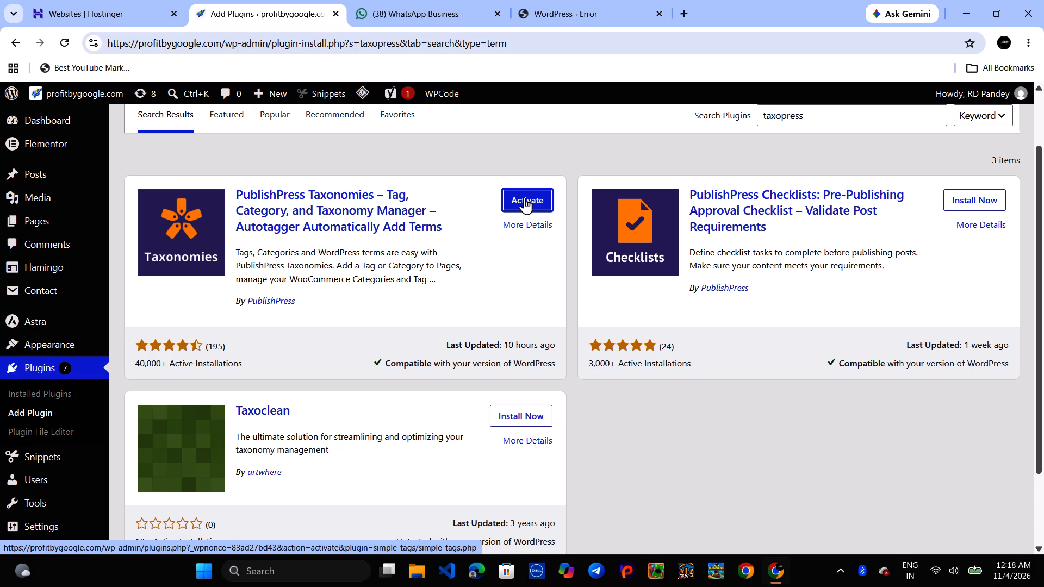
pyautogui.click(524, 197)
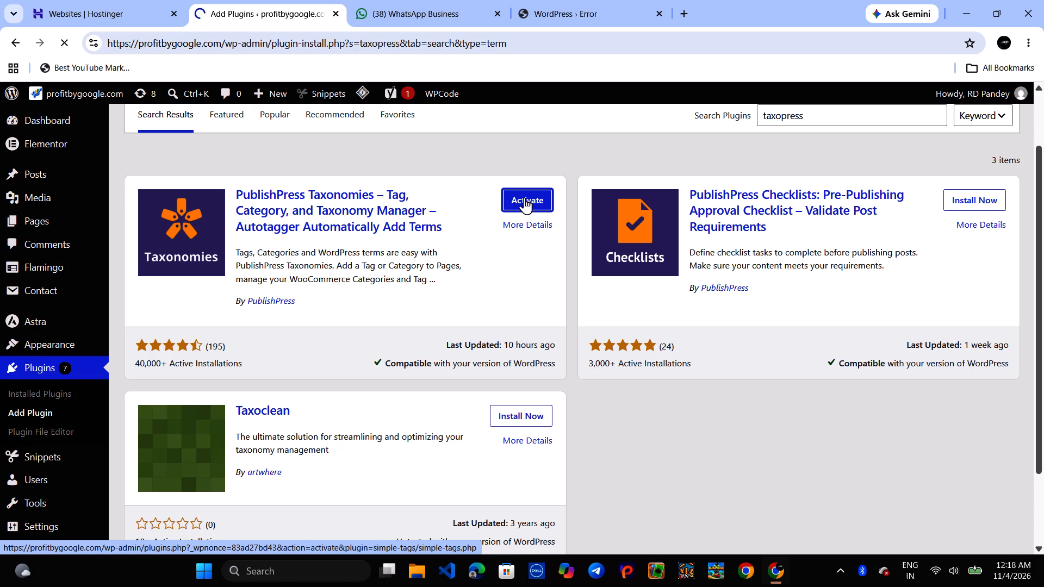
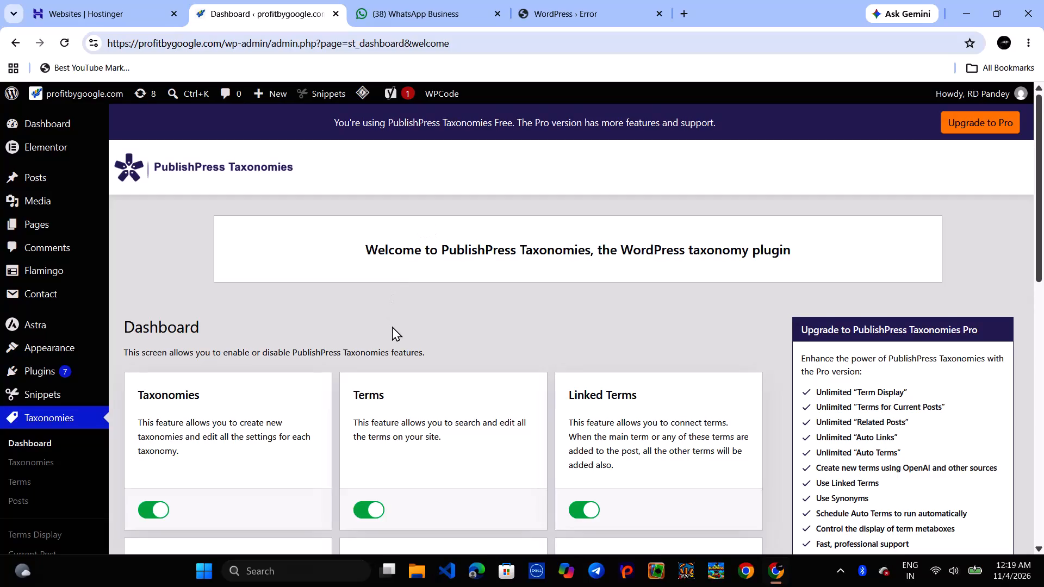
# Open the Taxonomies page of the PublishPress Taxonomies plugin.
pyautogui.scroll(-1, 392, 326)
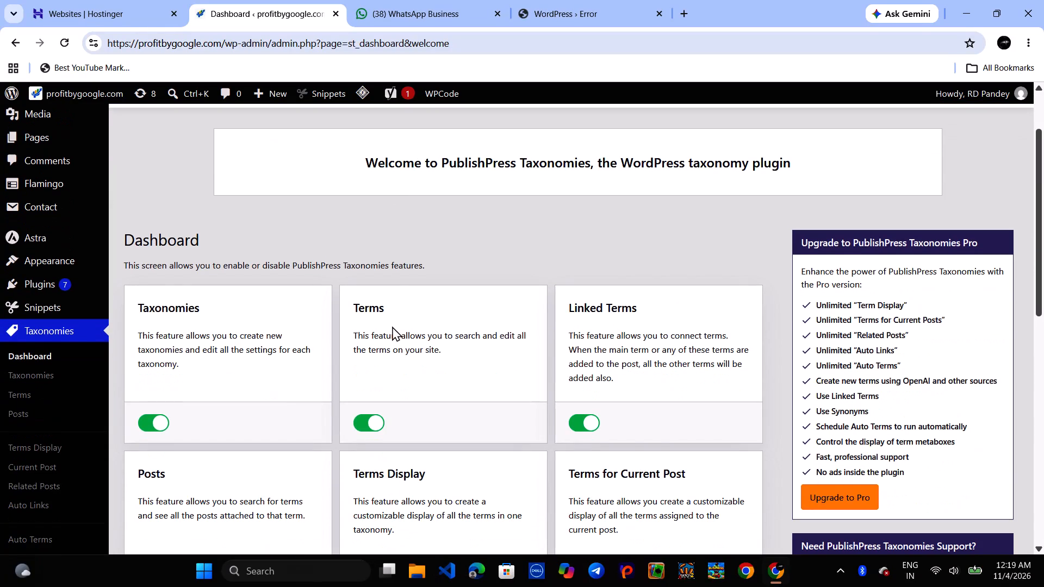
pyautogui.click(40, 379)
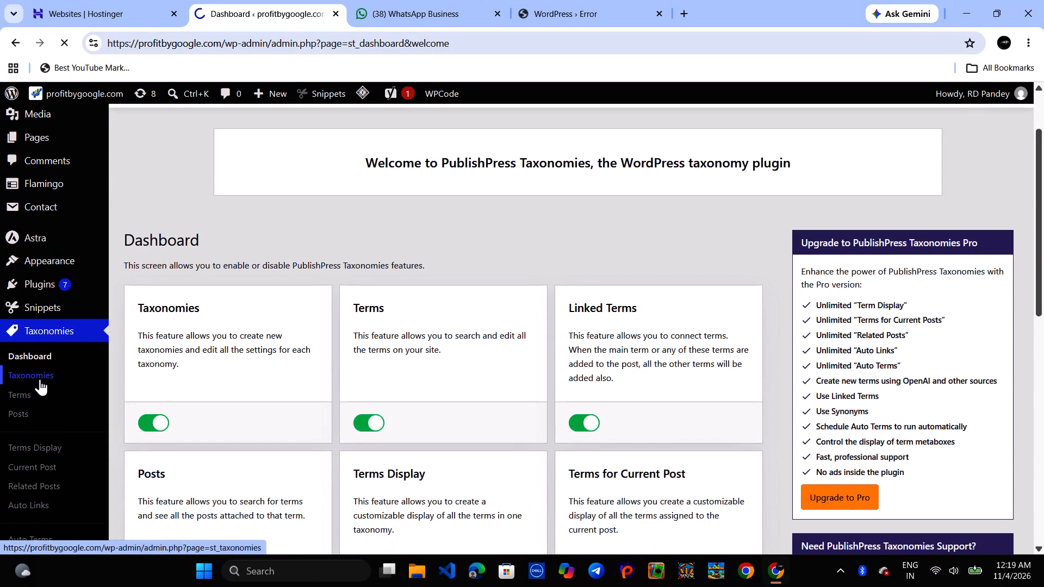
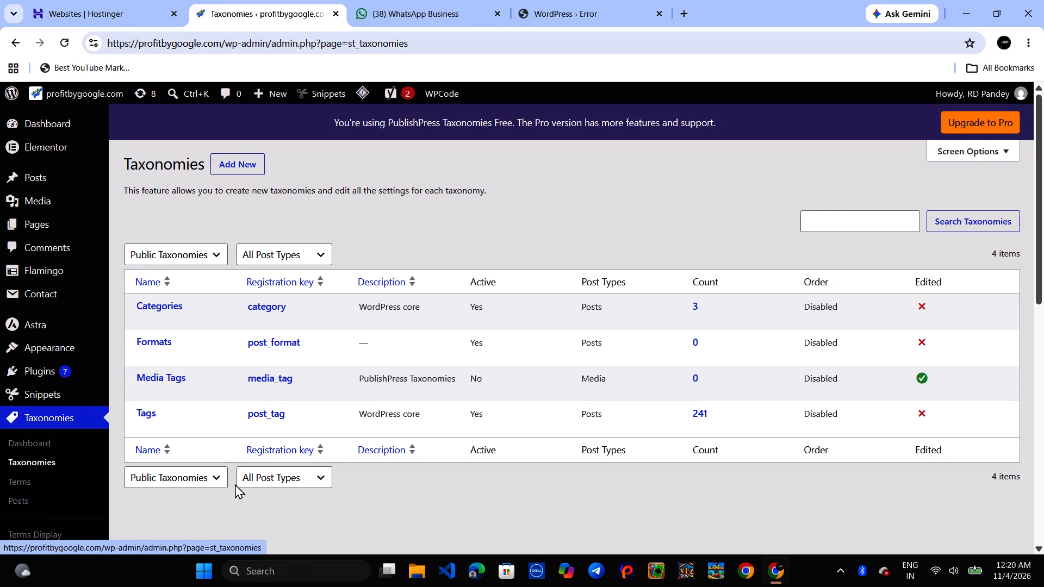
# Open the Auto Terms page of the PublishPress Taxonomies plugin.
pyautogui.scroll(-3, 250, 501)
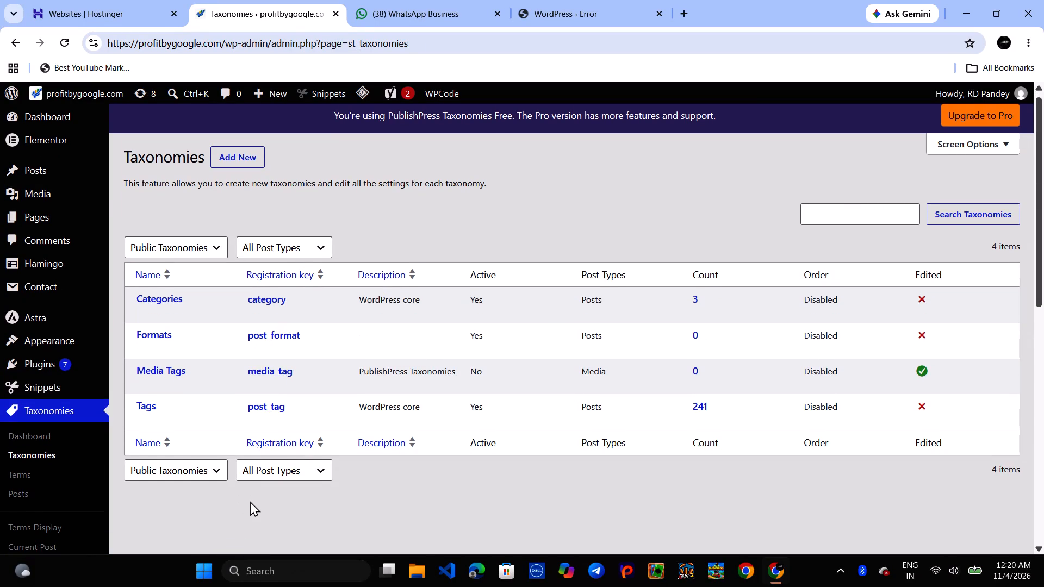
pyautogui.scroll(-4, 250, 501)
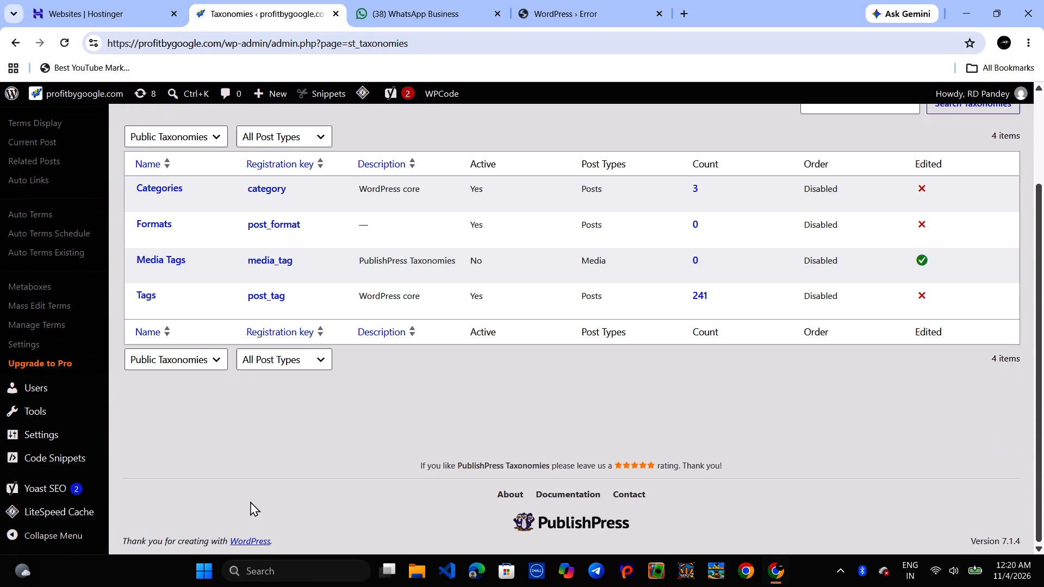
pyautogui.scroll(3, 250, 501)
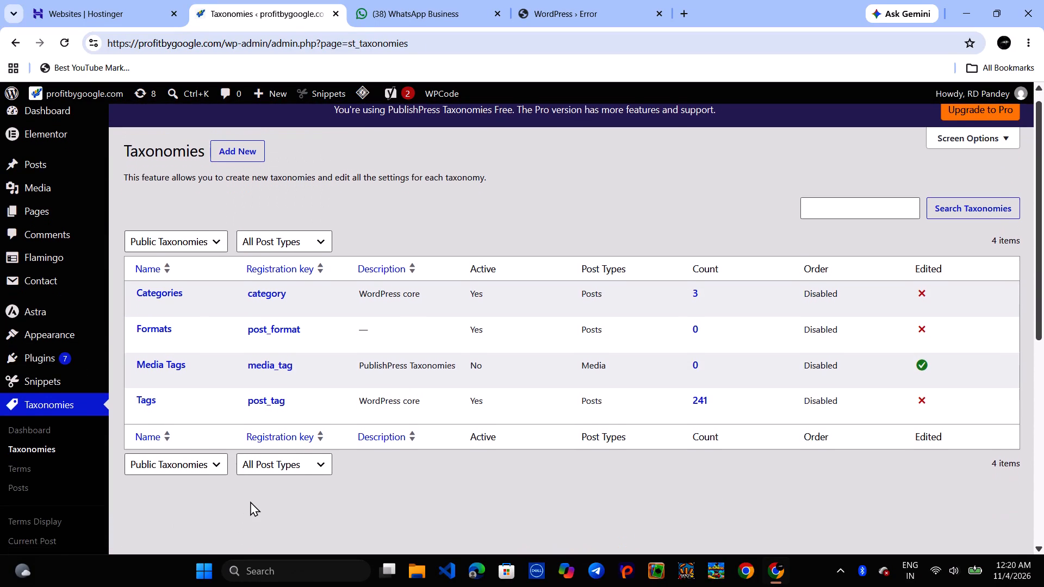
pyautogui.scroll(1, 250, 501)
pyautogui.scroll(-5, 250, 501)
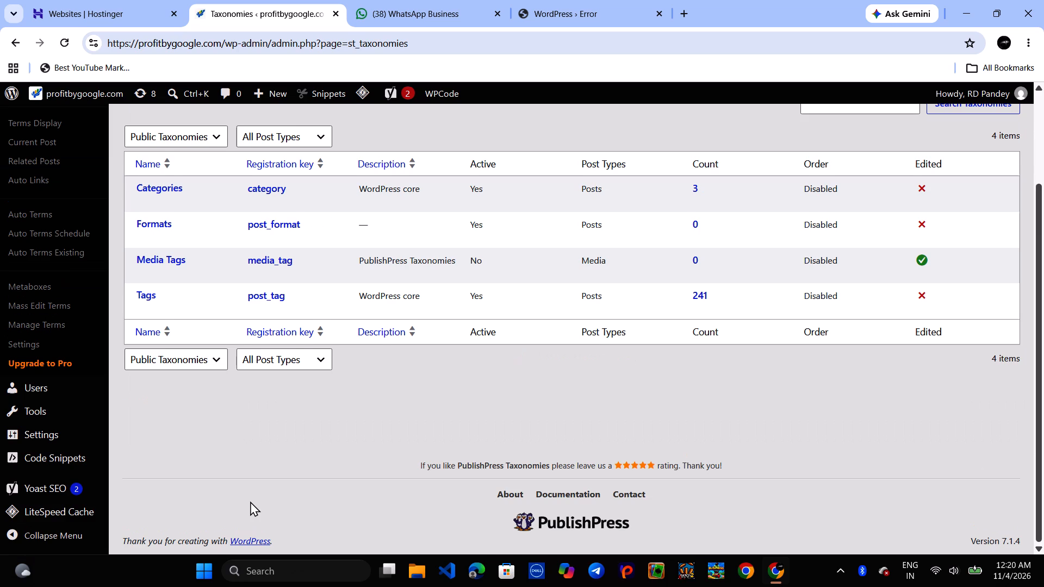
pyautogui.scroll(2, 250, 501)
pyautogui.scroll(-3, 250, 501)
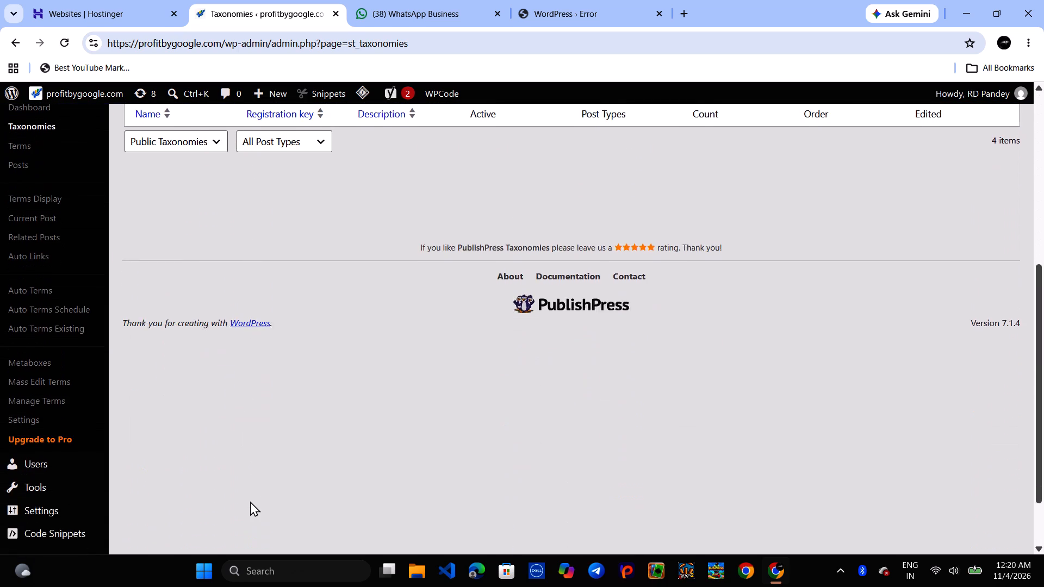
pyautogui.scroll(-3, 250, 501)
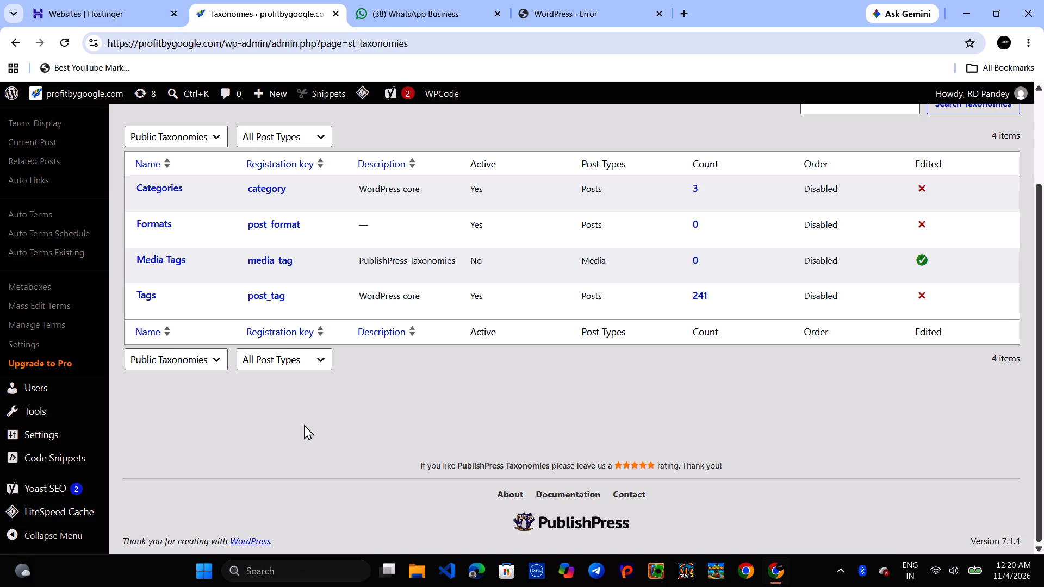
pyautogui.click(40, 215)
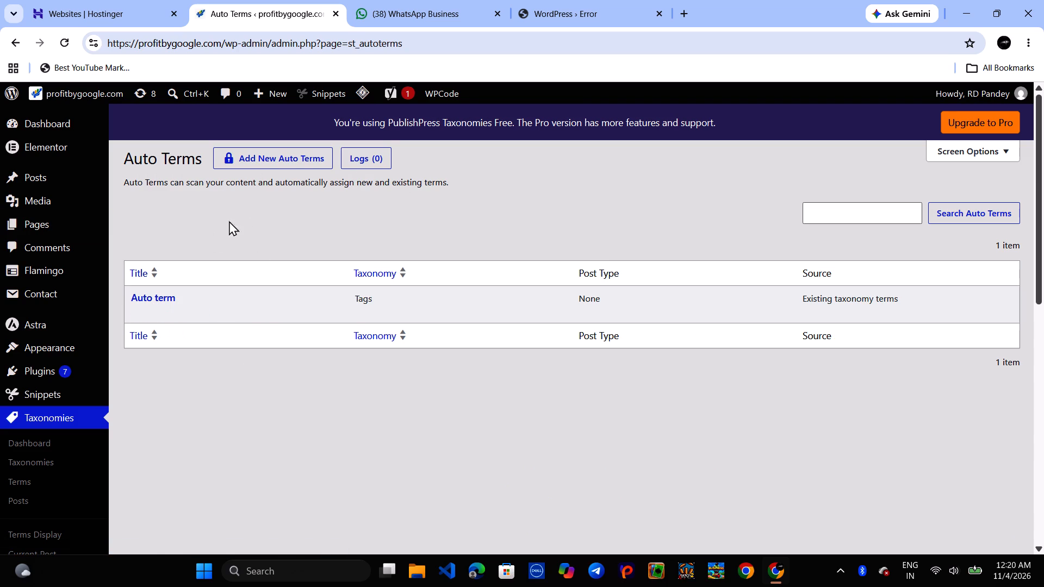
# Try to add a new Auto Terms entry from the Auto Terms page.
pyautogui.scroll(3, 260, 211)
pyautogui.scroll(-4, 260, 211)
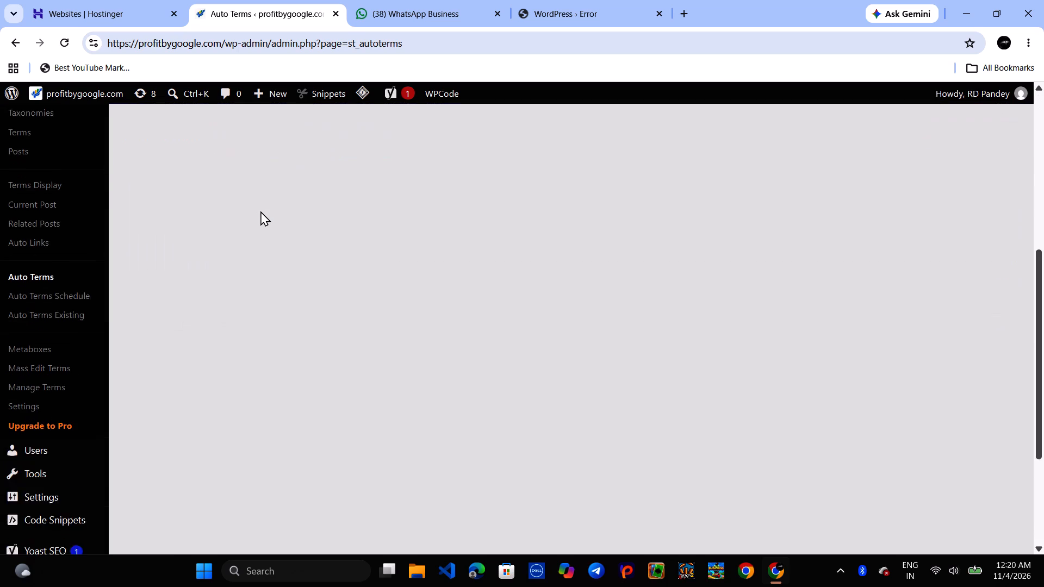
pyautogui.scroll(1, 260, 211)
pyautogui.scroll(-3, 260, 211)
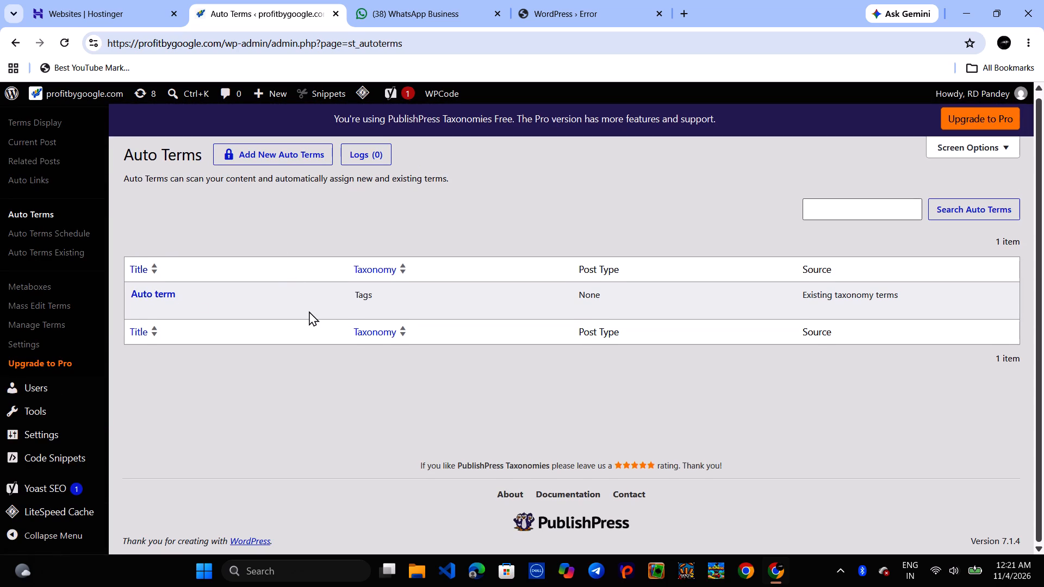
pyautogui.click(293, 159)
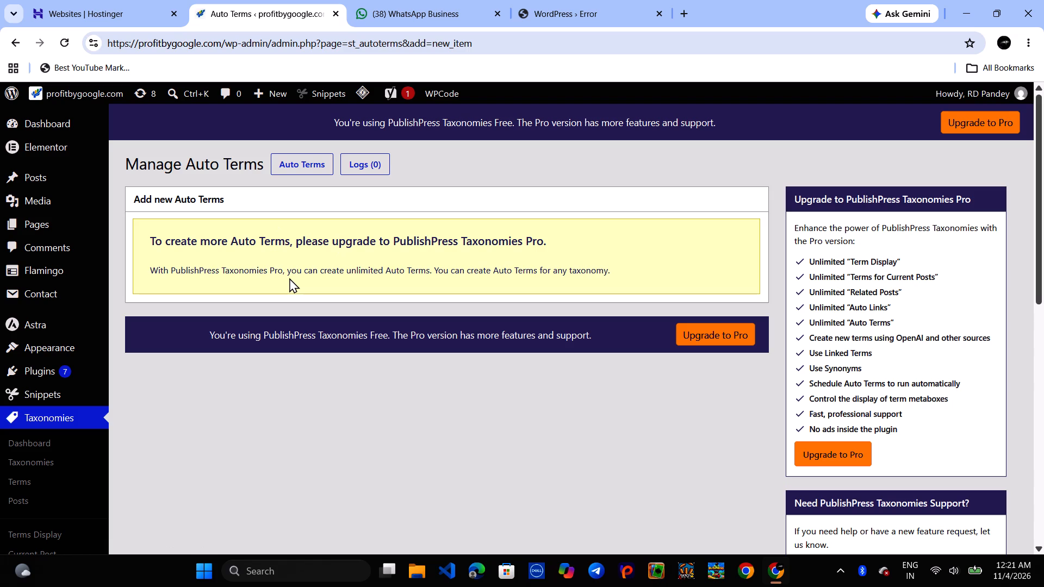
pyautogui.scroll(2, 370, 377)
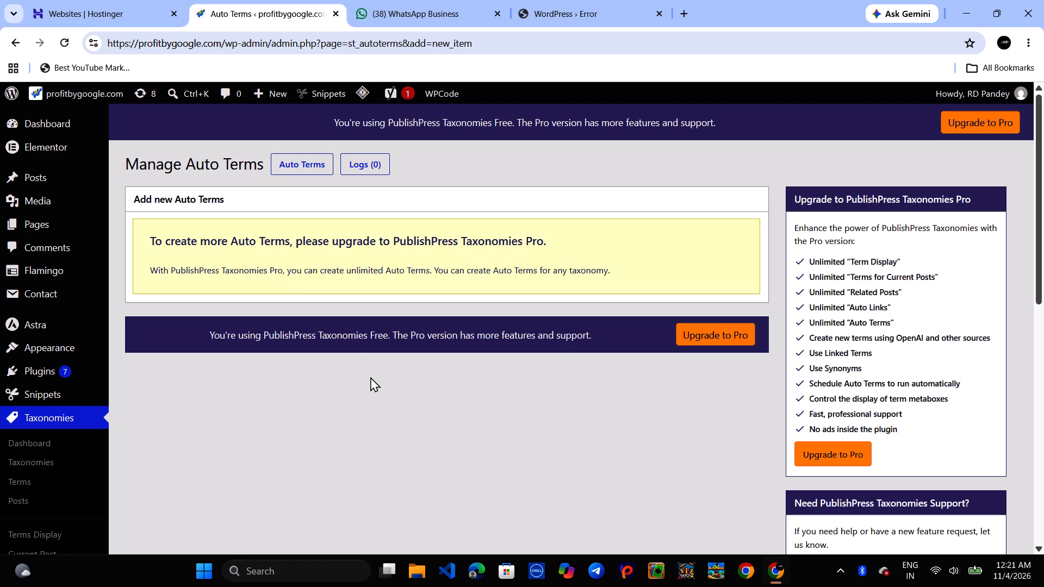
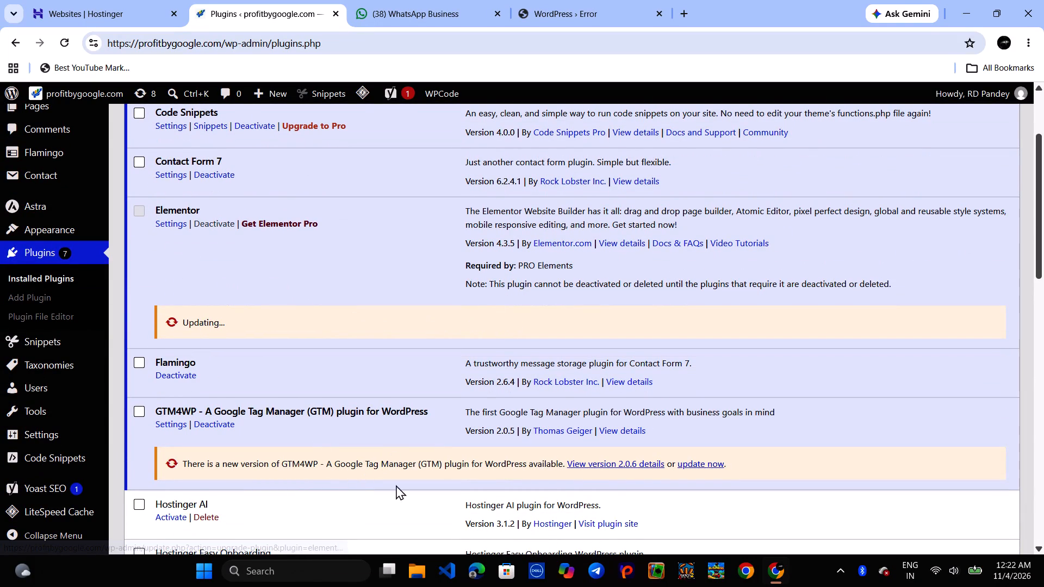
# Deactivate the PublishPress Taxonomies Free plugin in the installed plugins list.
pyautogui.scroll(-3, 327, 500)
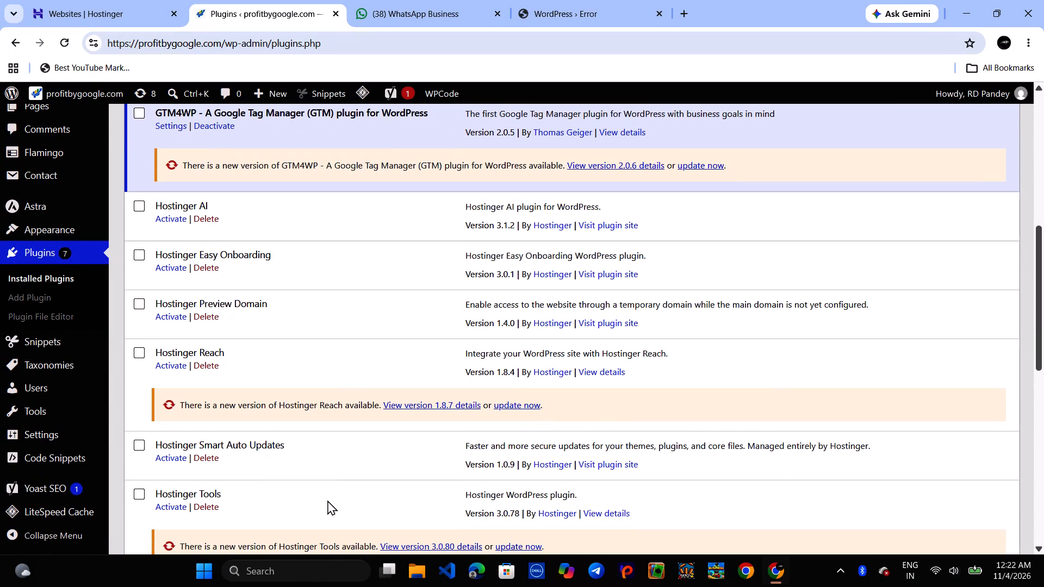
pyautogui.scroll(-3, 327, 500)
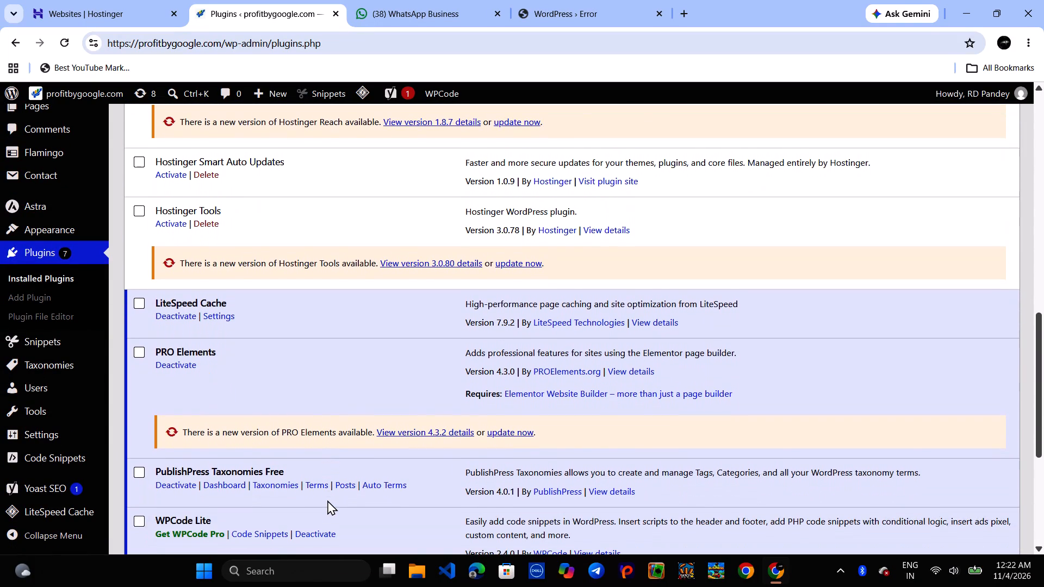
pyautogui.scroll(-1, 327, 500)
pyautogui.click(180, 446)
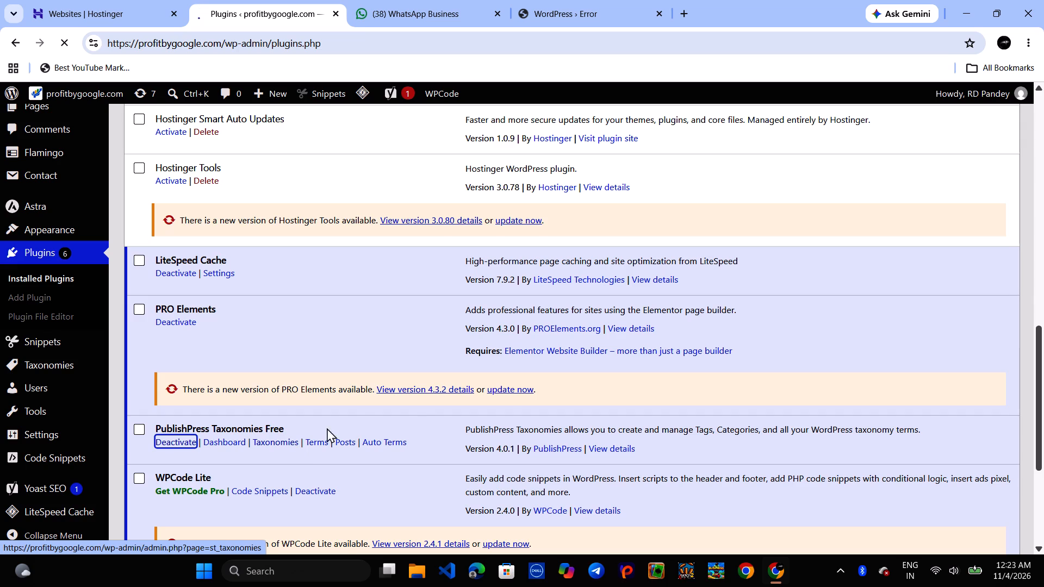
# Start the available updates for the PRO Elements (4.3.2), WPCode Lite (2.4.1) and Yoast SEO (28.8) plugins.
pyautogui.click(514, 388)
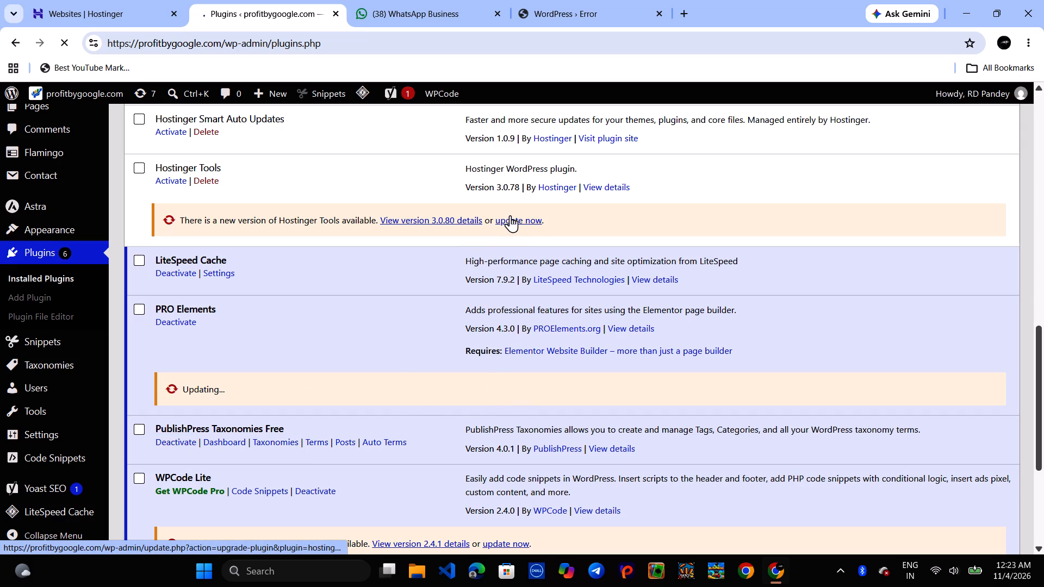
pyautogui.moveTo(510, 215); pyautogui.dragTo(475, 315)
pyautogui.scroll(-2, 475, 315)
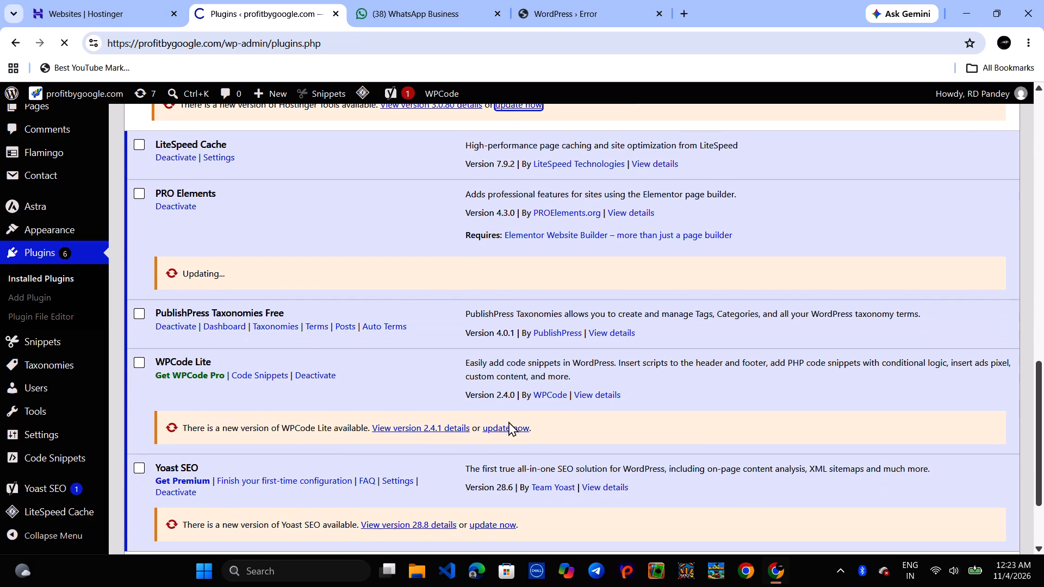
pyautogui.click(507, 428)
pyautogui.click(498, 526)
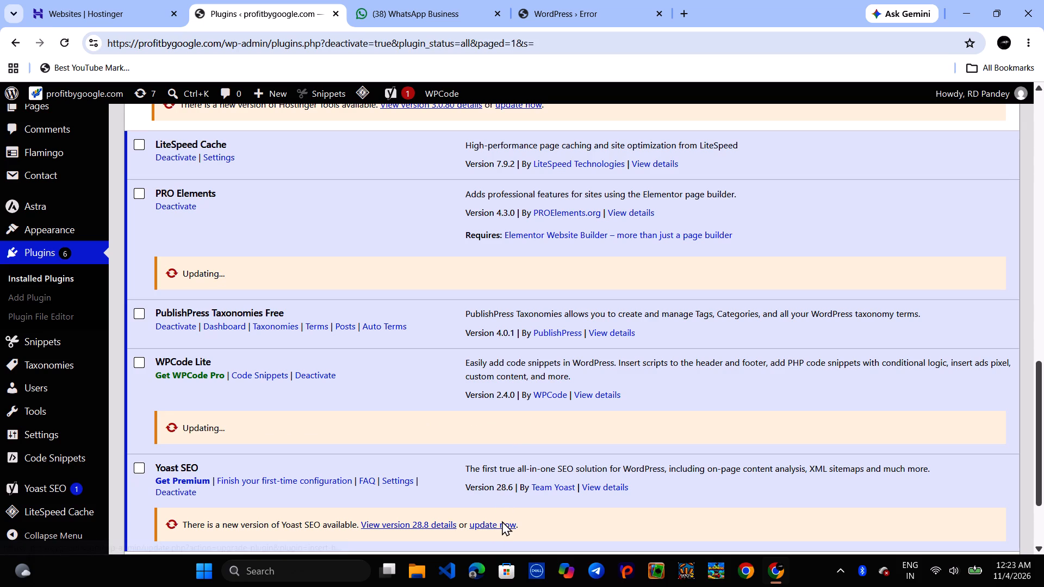
pyautogui.scroll(-2, 502, 521)
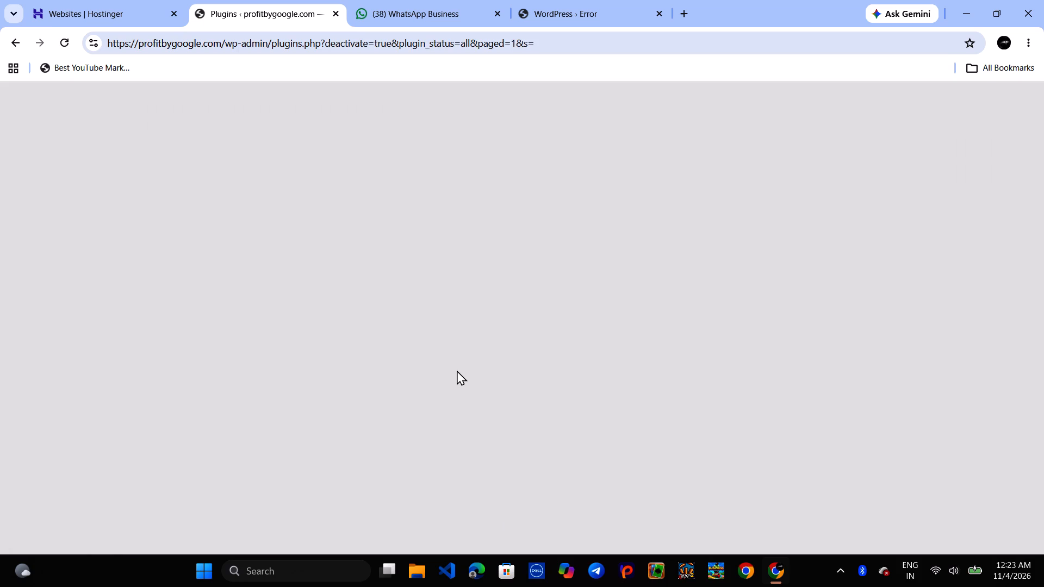
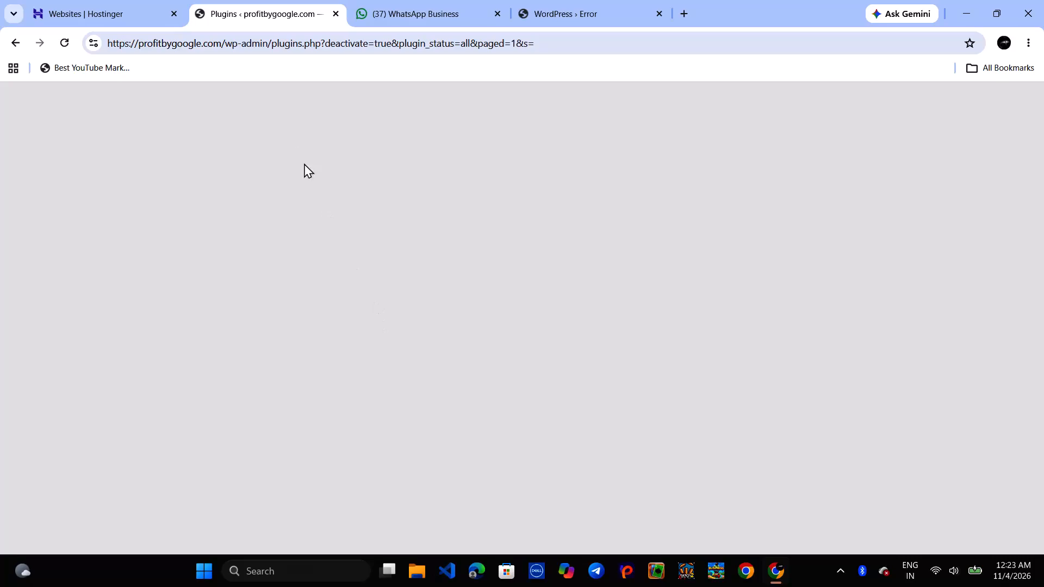
# Return to the installed plugins list and delete the PublishPress Taxonomies Free plugin.
pyautogui.click(17, 38)
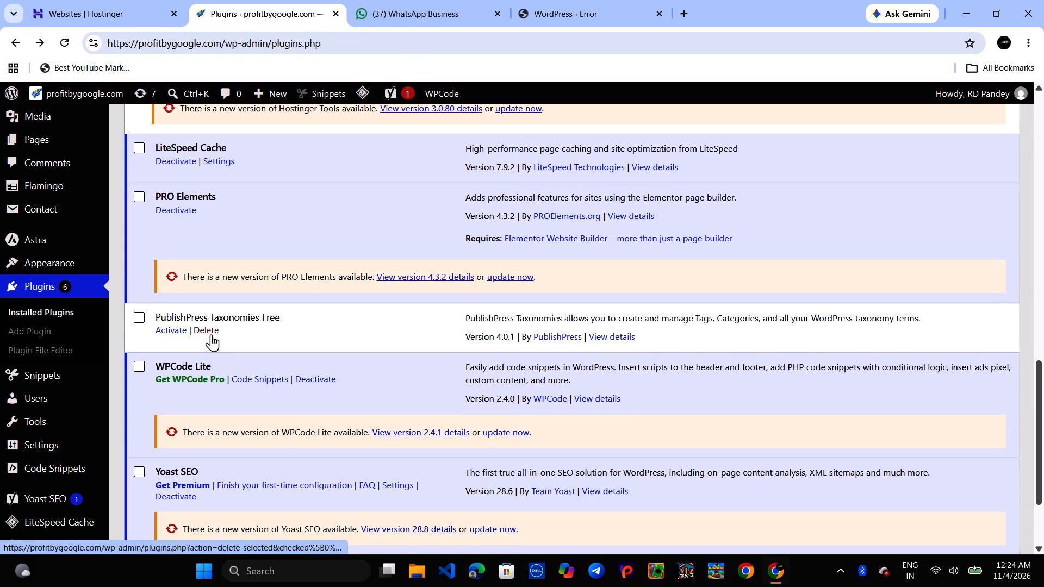
pyautogui.click(210, 331)
pyautogui.click(580, 144)
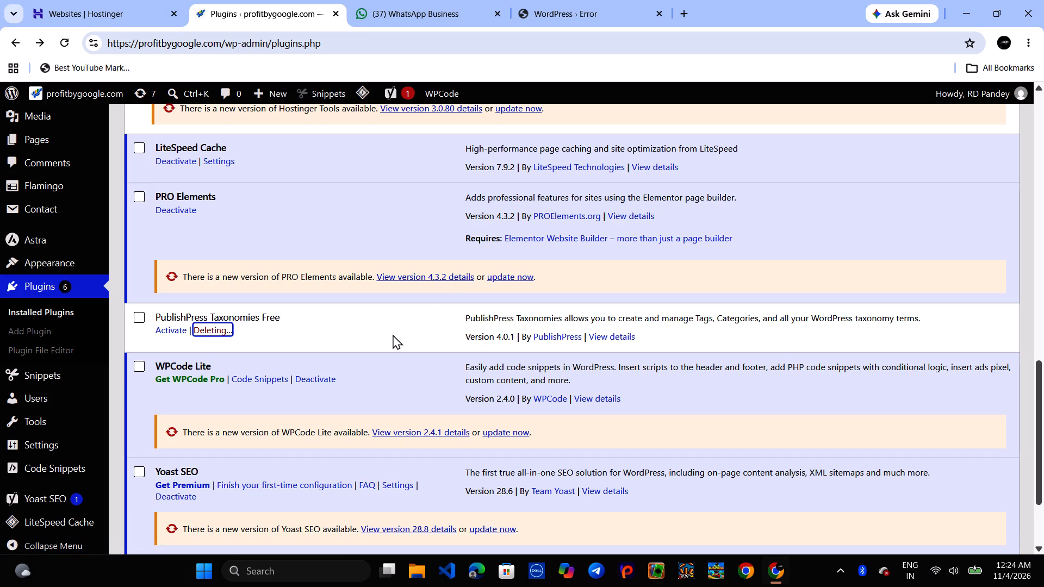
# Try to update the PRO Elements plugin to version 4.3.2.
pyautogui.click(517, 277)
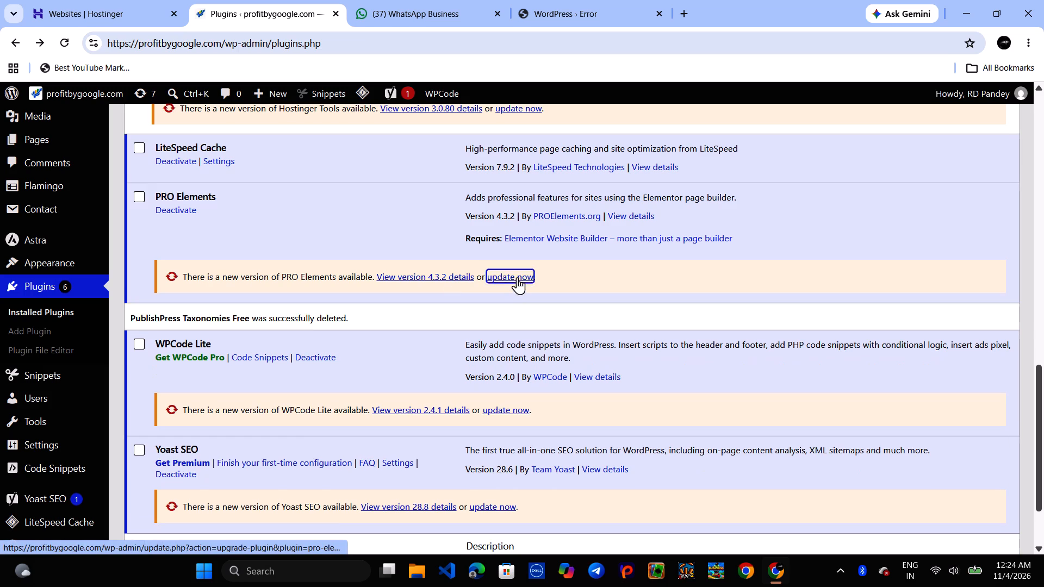
# Look through the installed plugins list to check which plugins have available updates and how the PRO Elements update went.
pyautogui.scroll(1, 459, 311)
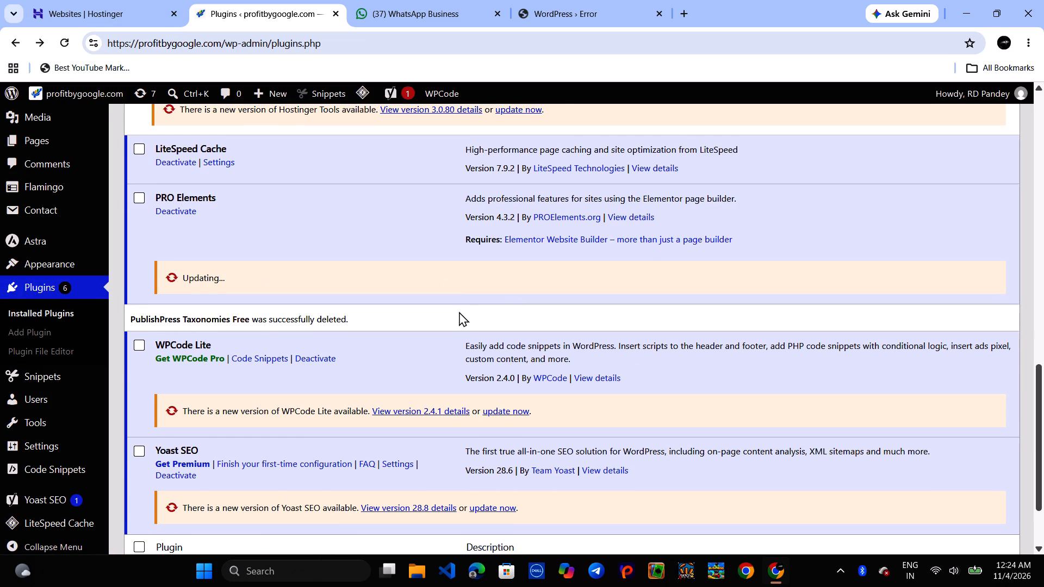
pyautogui.scroll(4, 459, 311)
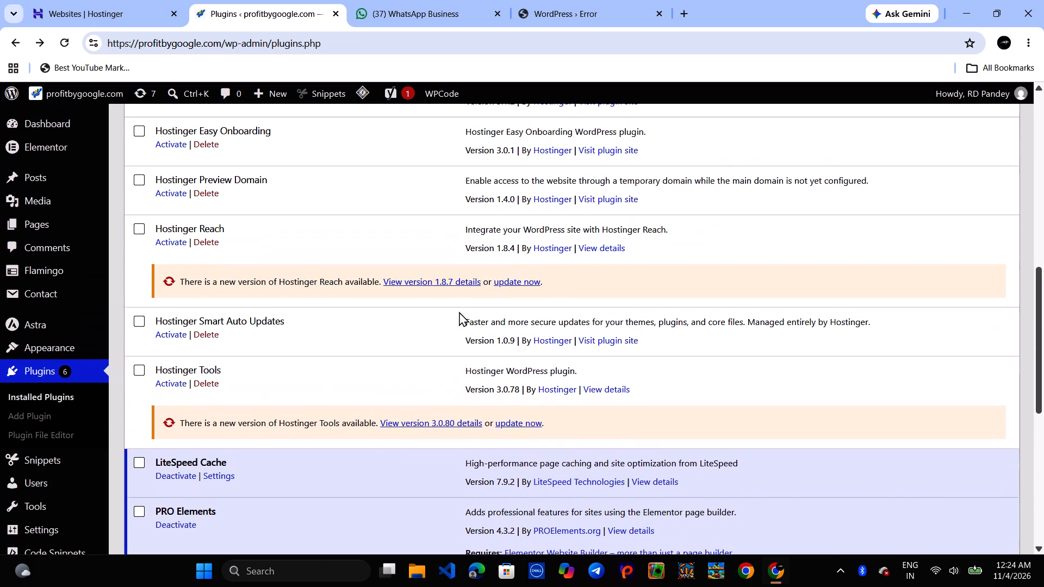
pyautogui.scroll(2, 459, 311)
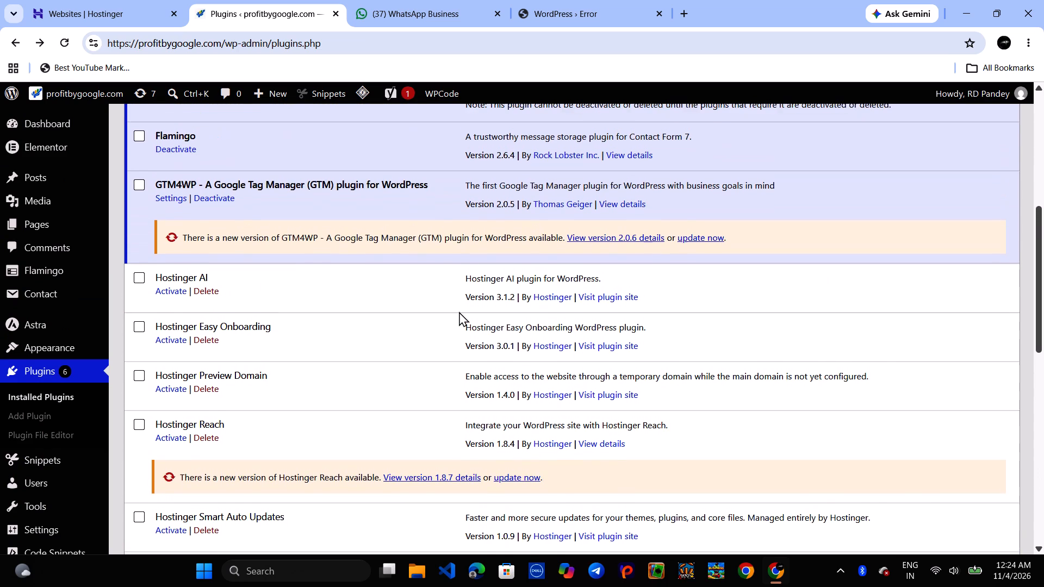
pyautogui.scroll(1, 459, 311)
pyautogui.scroll(-4, 459, 311)
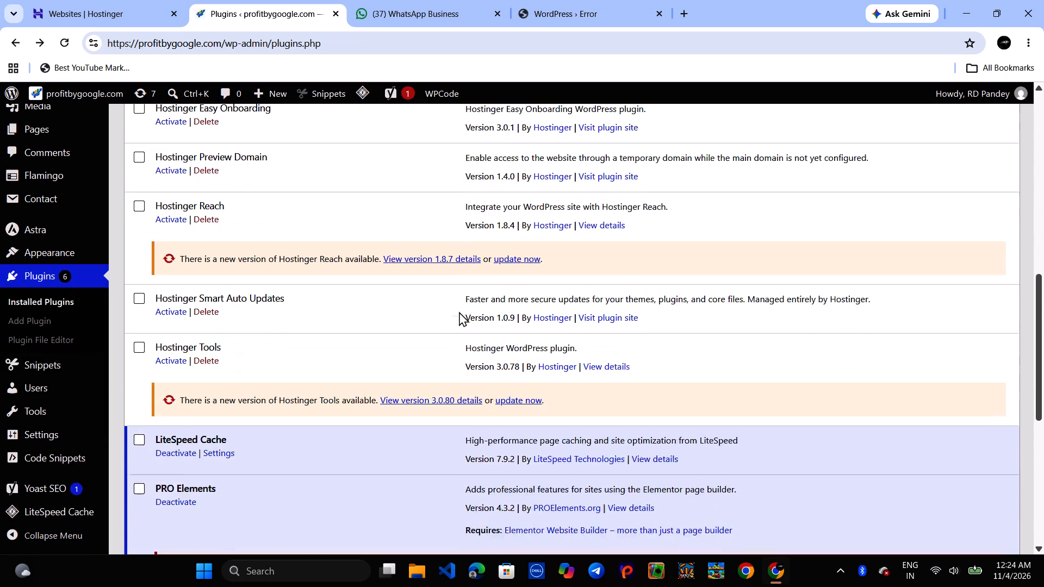
pyautogui.scroll(-4, 459, 311)
pyautogui.scroll(2, 459, 311)
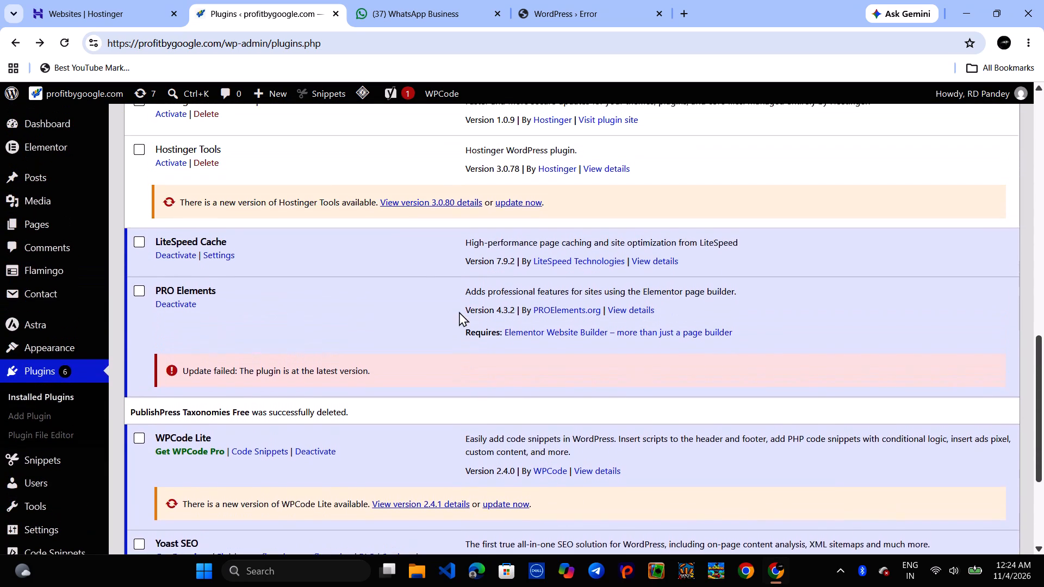
pyautogui.scroll(1, 459, 311)
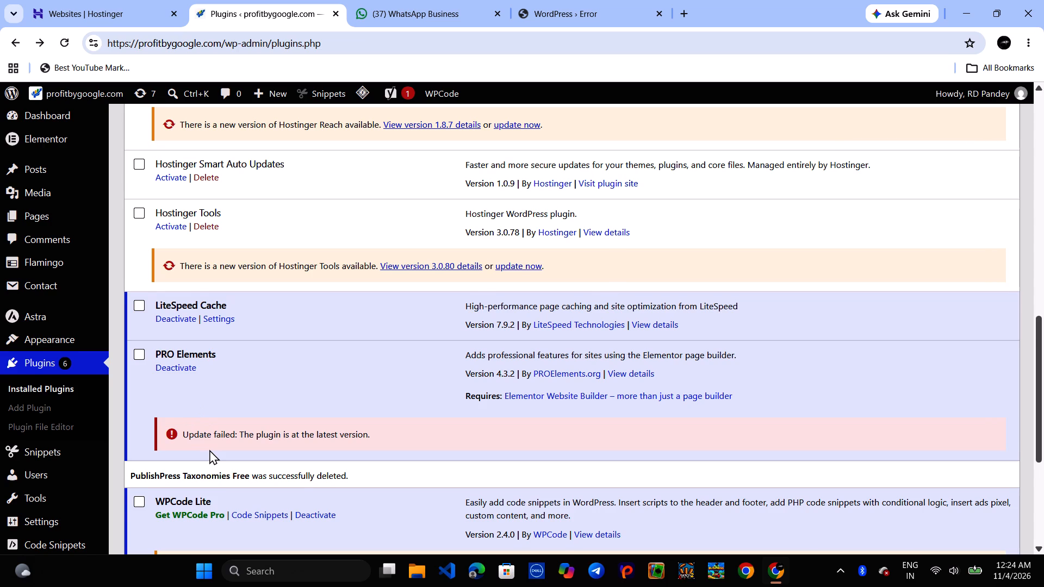
pyautogui.scroll(-2, 209, 449)
pyautogui.scroll(3, 209, 449)
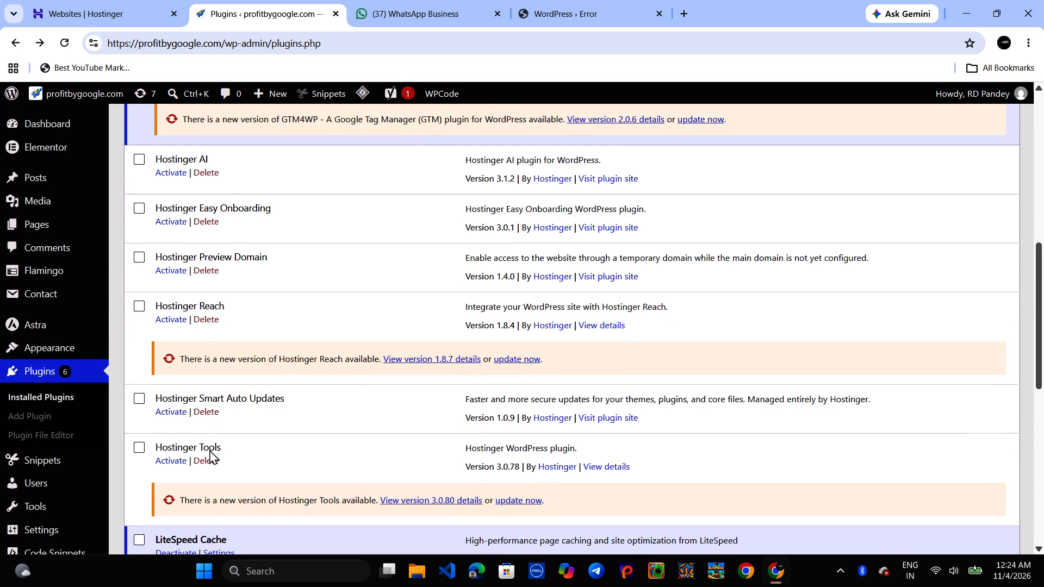
pyautogui.scroll(-3, 209, 449)
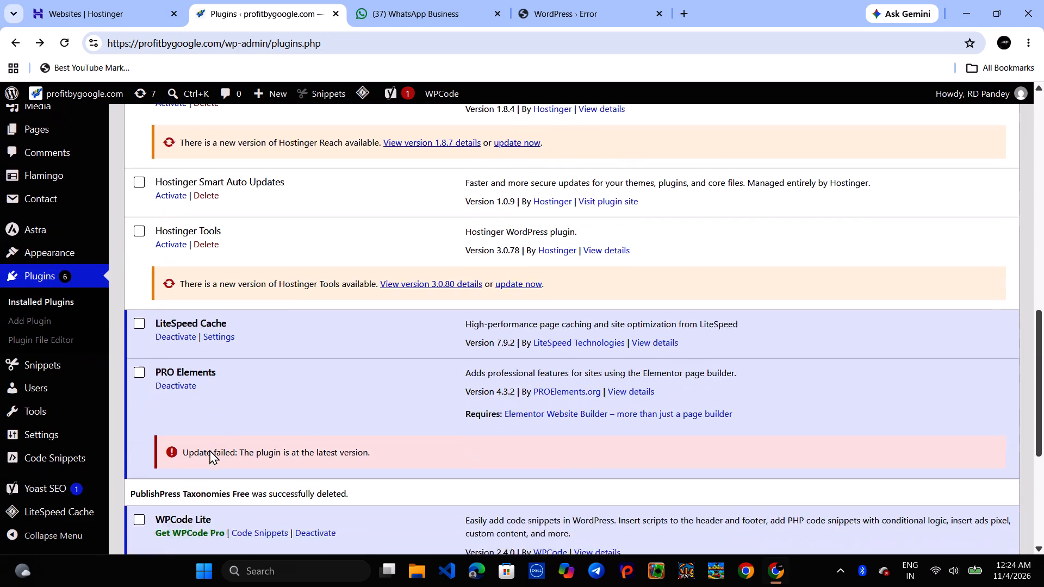
# Start the update of the Yoast SEO plugin to version 28.8.
pyautogui.scroll(-2, 209, 449)
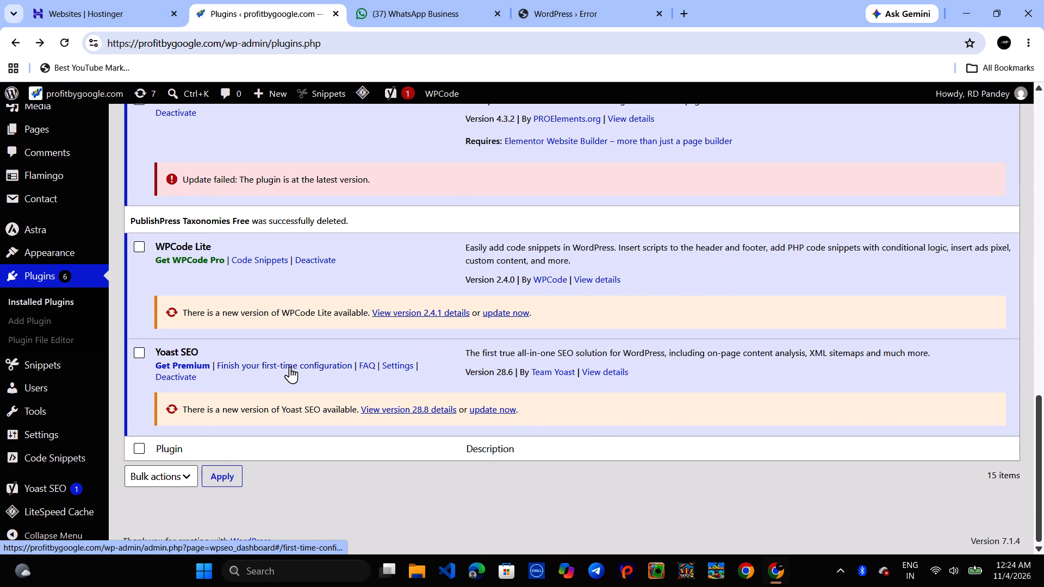
pyautogui.click(485, 409)
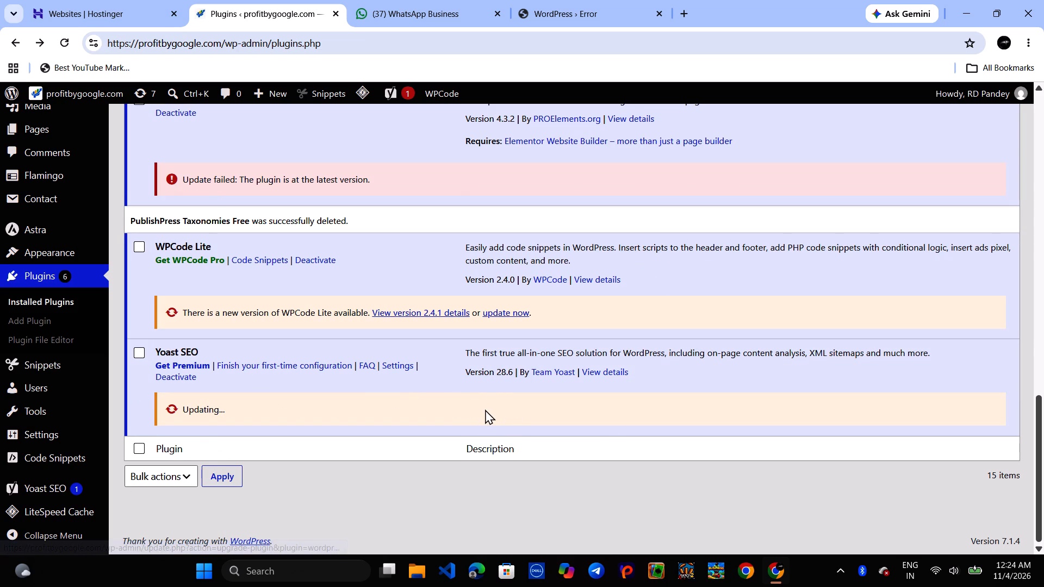
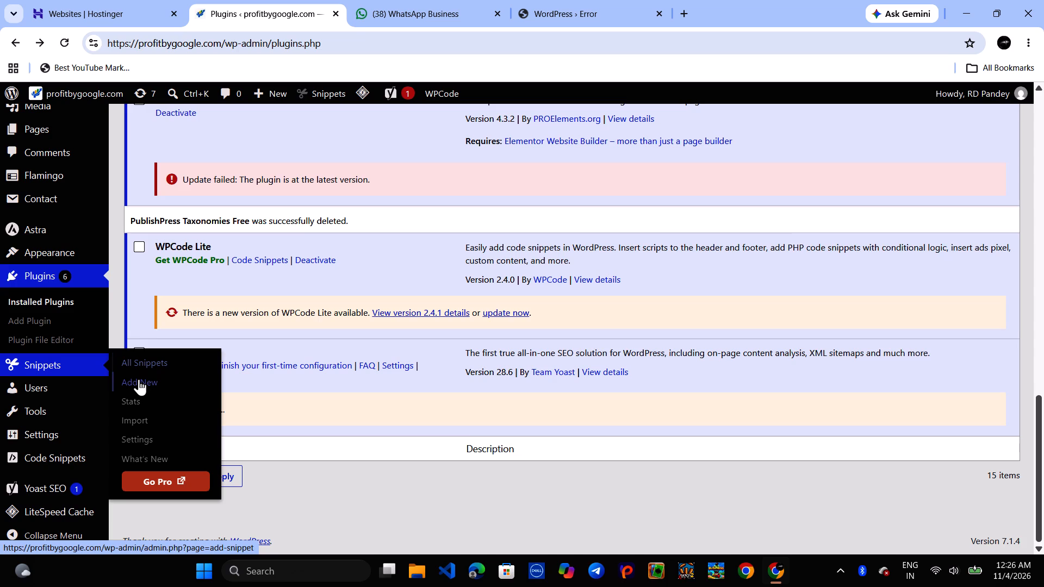
# Open the page for adding a new WPCode snippet.
pyautogui.click(139, 379)
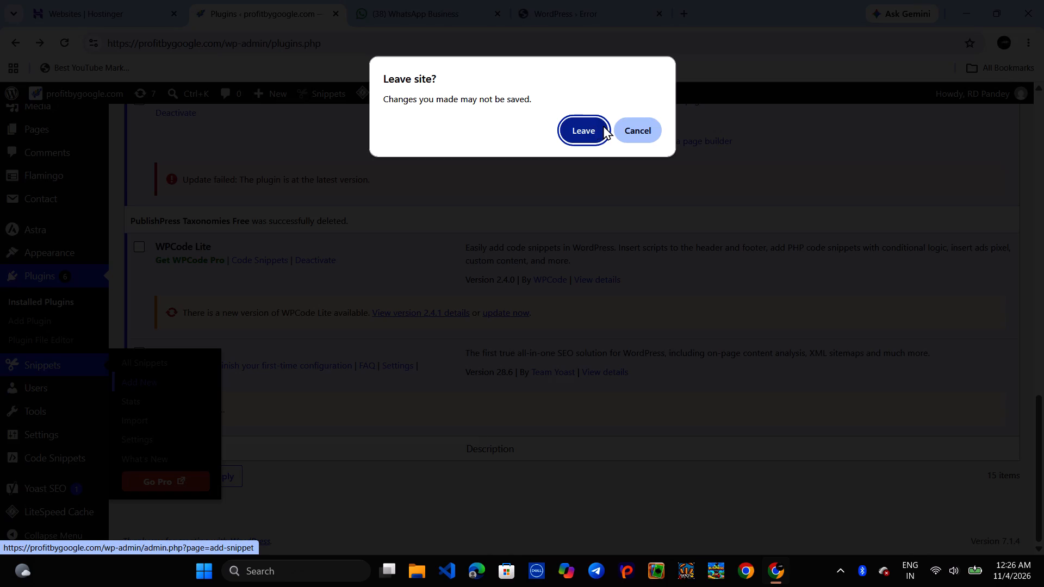
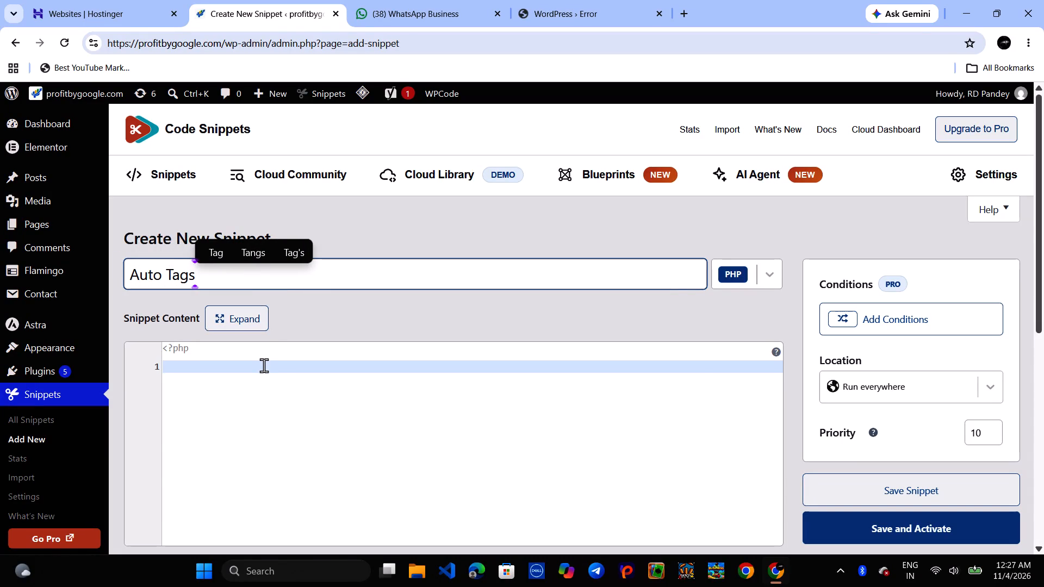
# Paste the copied ak_auto_tags PHP function into the Auto Tags snippet's content, then save and activate the snippet.
pyautogui.hotkey('ctrl', 'v')
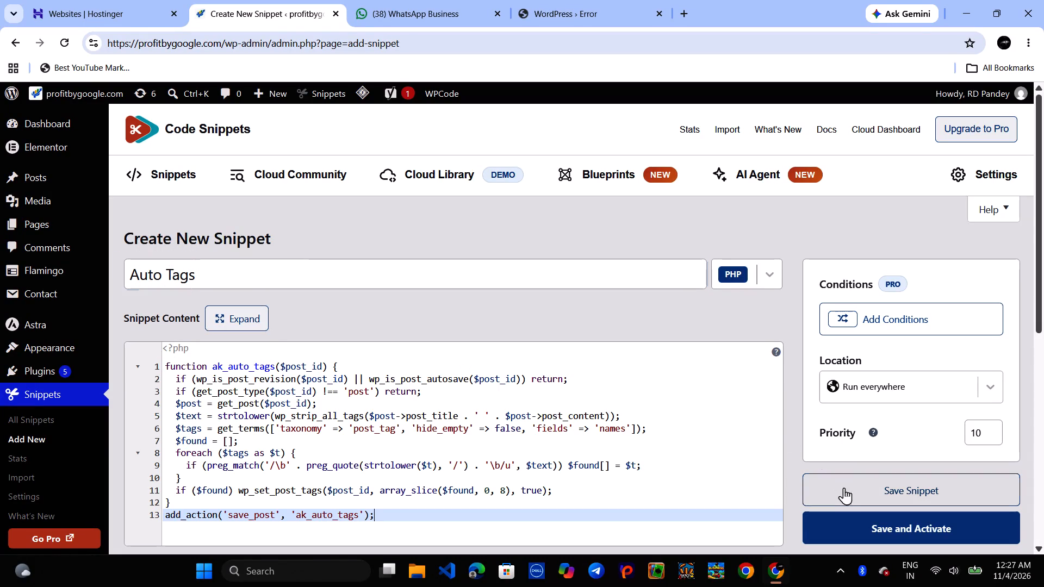
pyautogui.click(859, 518)
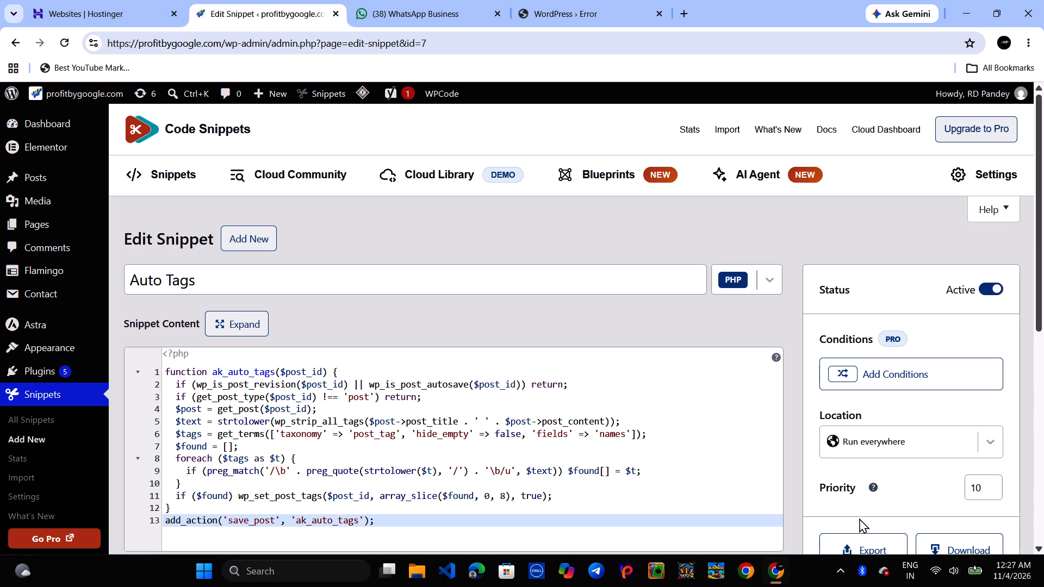
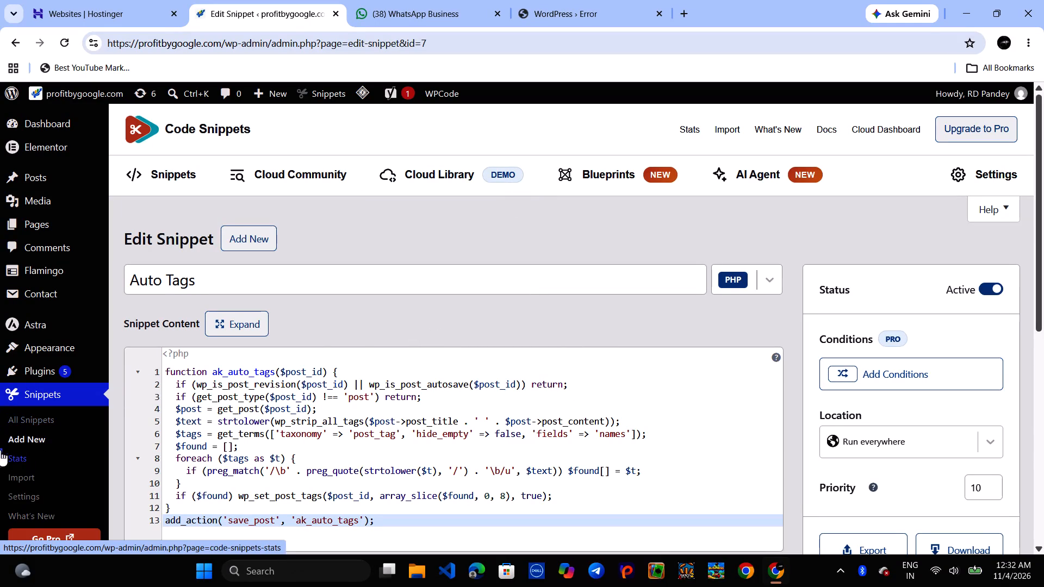
# Open the list of all code snippets and check the Tags and Auto Tags entries at its end.
pyautogui.click(33, 422)
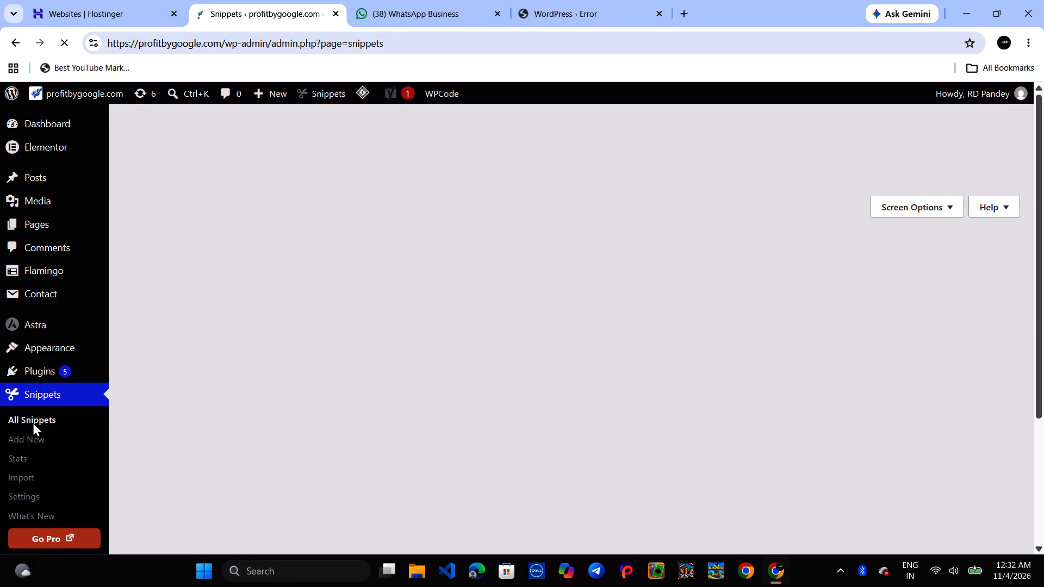
pyautogui.scroll(-3, 270, 409)
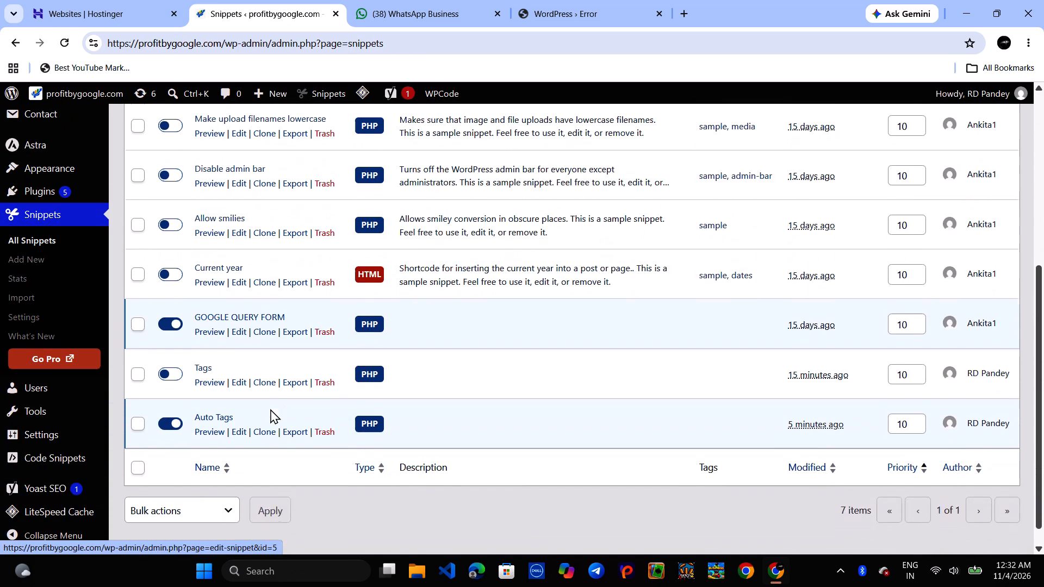
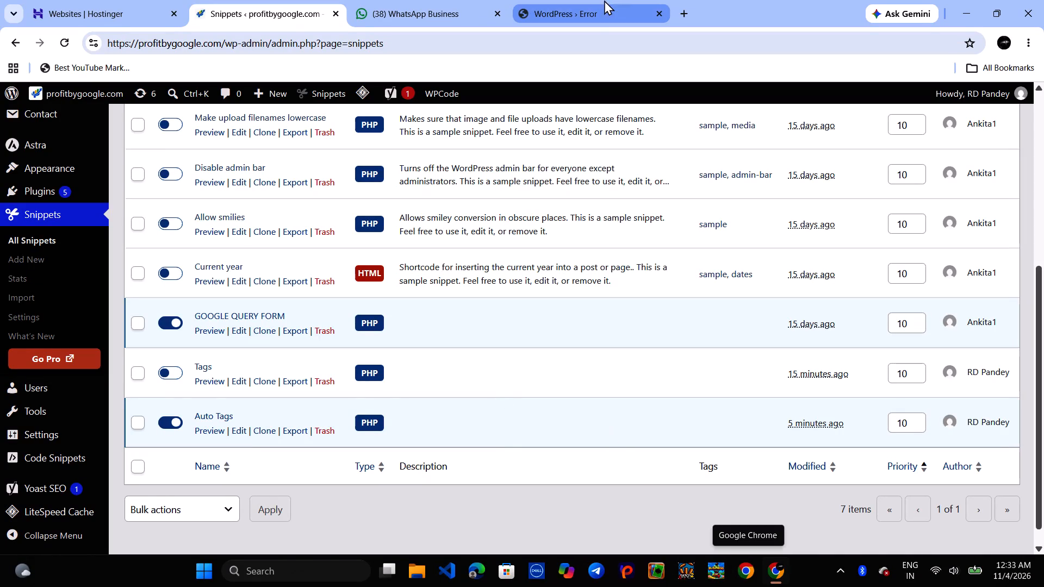
# Open the Task Sheet spreadsheet in a new browser tab.
pyautogui.click(683, 5)
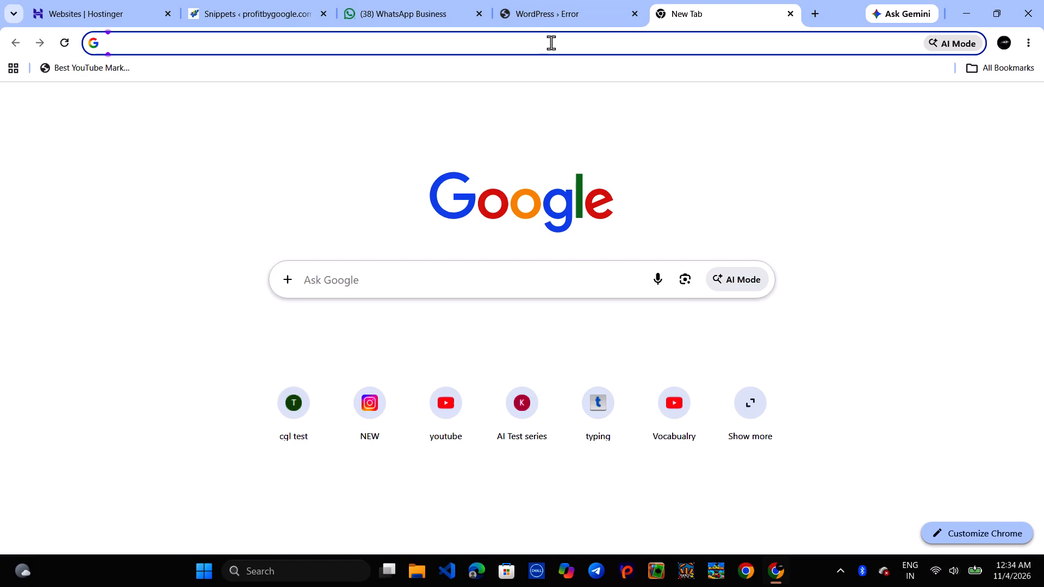
pyautogui.click(551, 42)
pyautogui.write('tas')
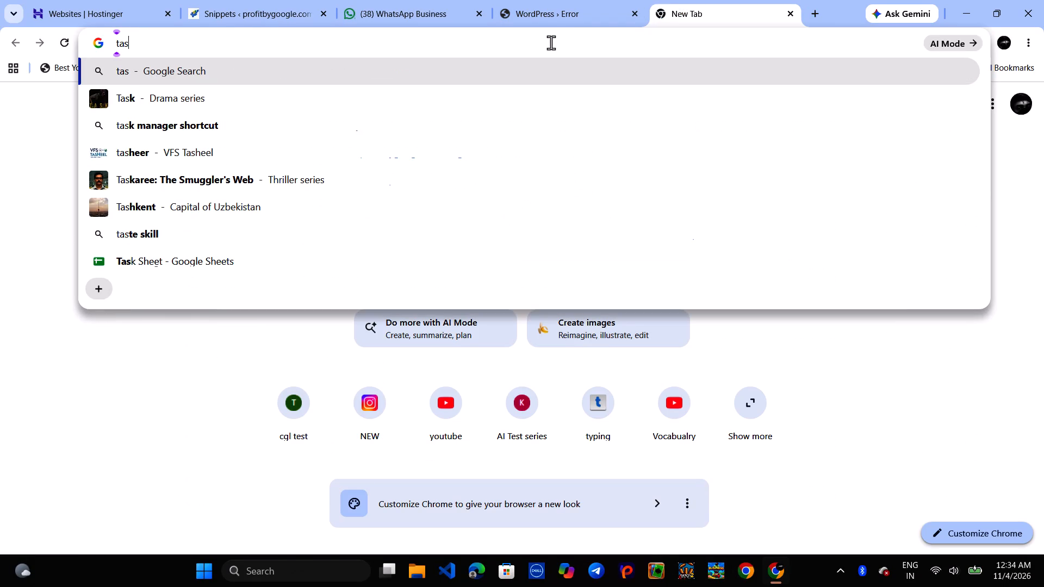
pyautogui.click(374, 264)
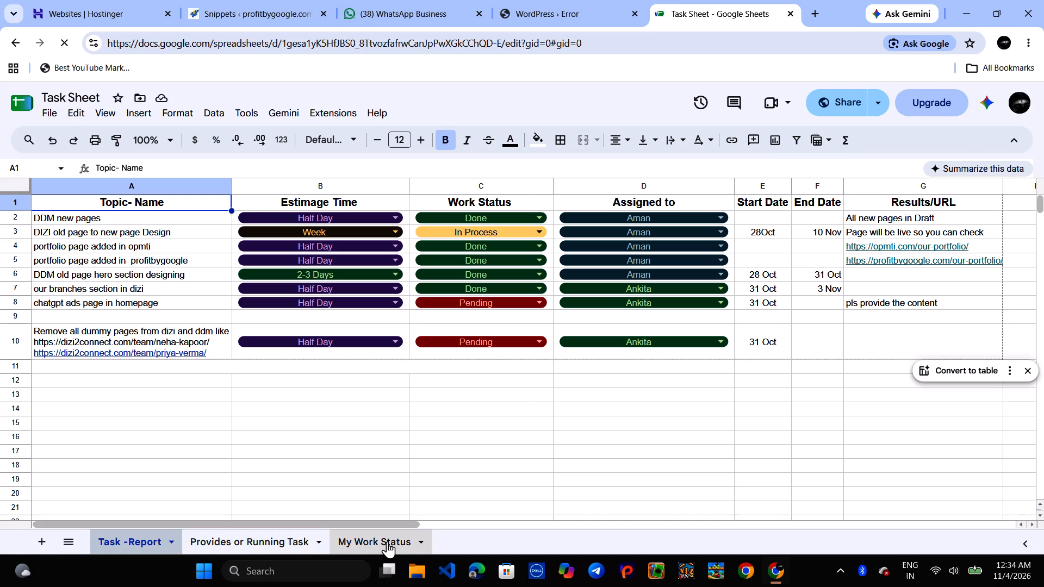
# Assign the task of removing all dummy pages in row 10 to Aman and set its work status to Done.
pyautogui.click(694, 340)
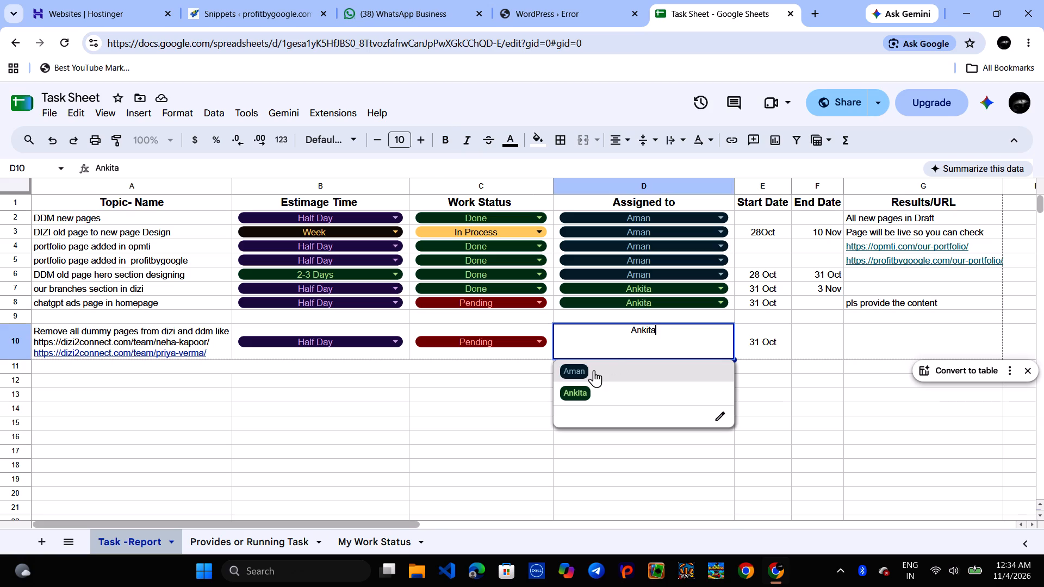
pyautogui.click(594, 370)
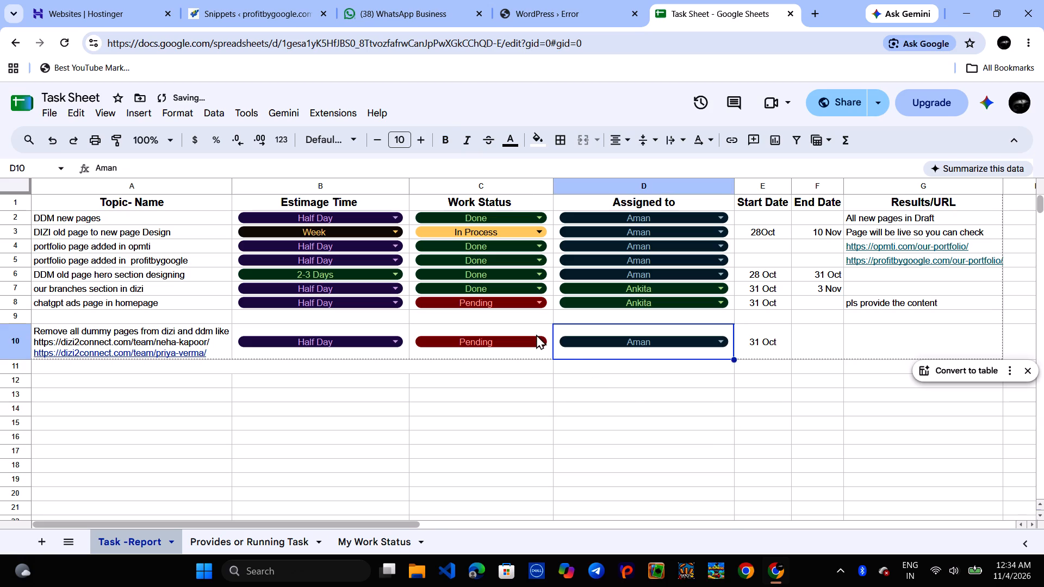
pyautogui.click(536, 335)
pyautogui.click(531, 339)
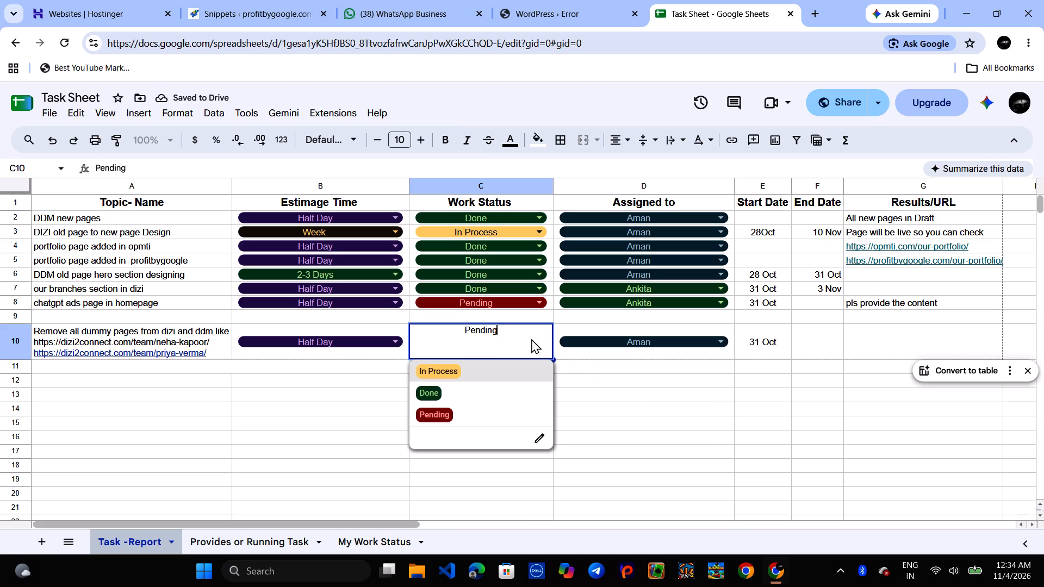
pyautogui.click(433, 396)
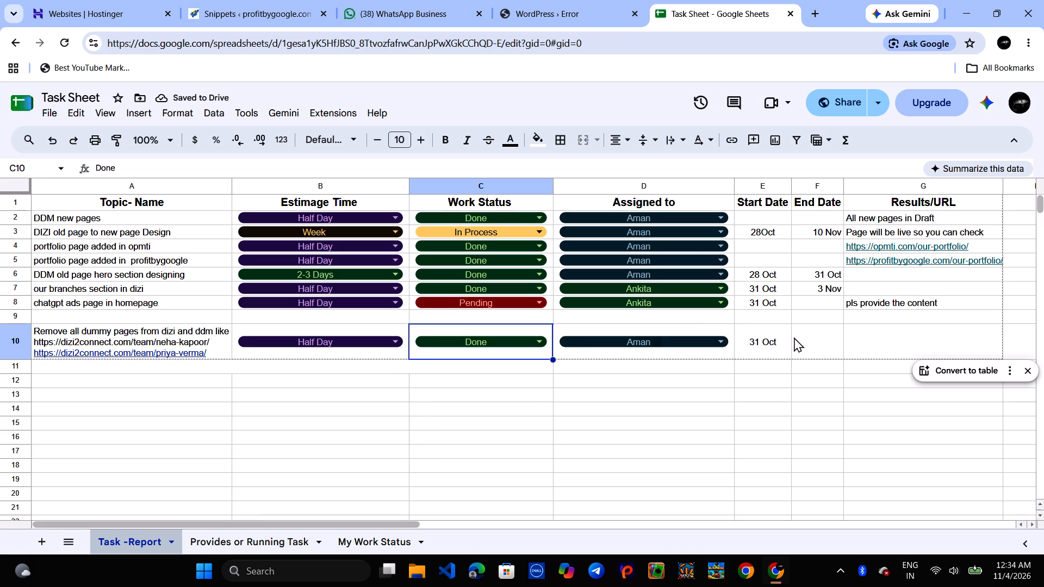
# Set the start date of the dummy-page removal task in row 10 to 3 Nov.
pyautogui.tripleClick(756, 339)
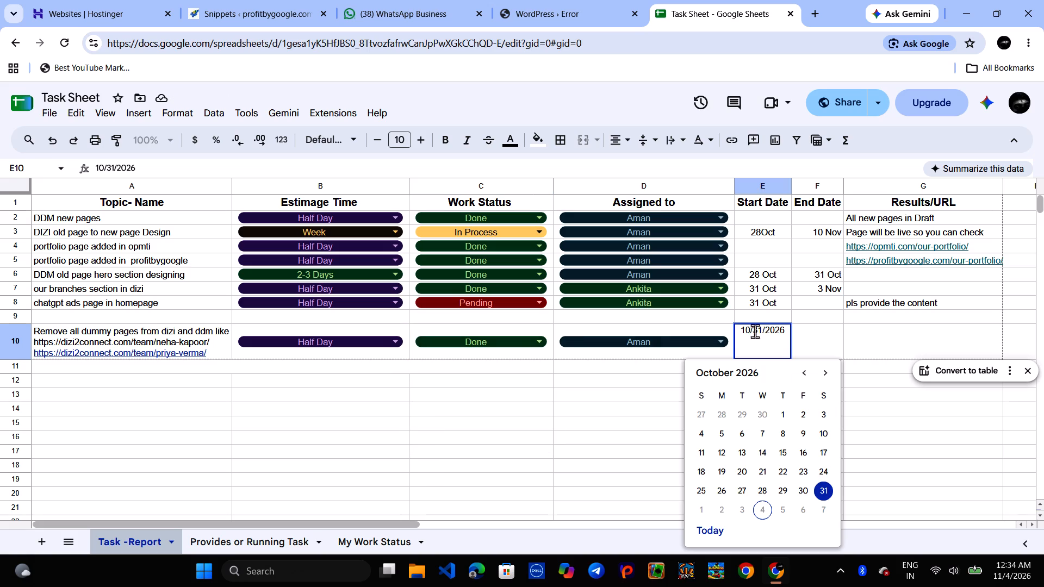
pyautogui.tripleClick(755, 330)
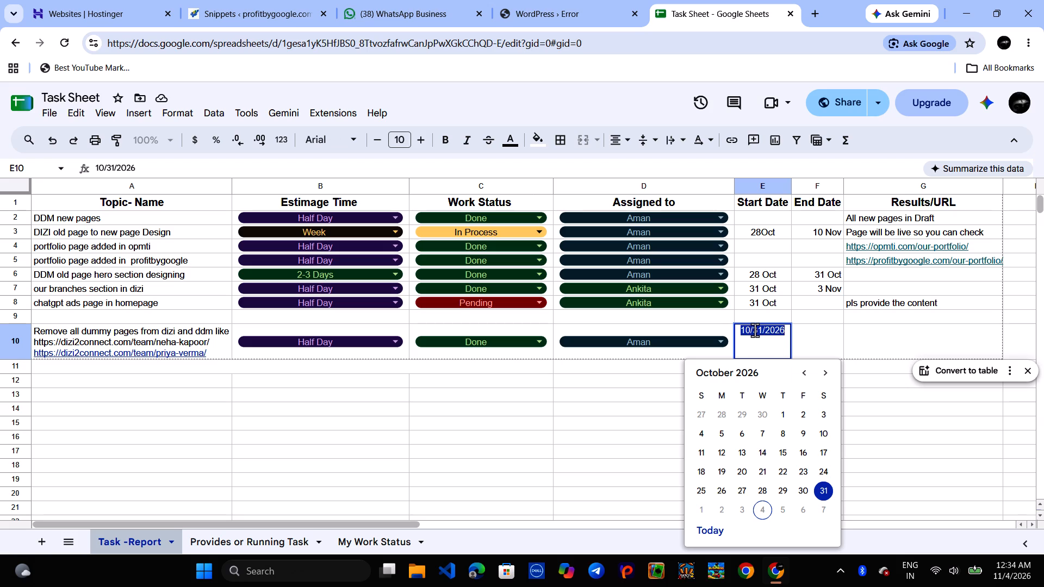
pyautogui.press('3')
pyautogui.press('space')
pyautogui.write('Nov')
pyautogui.click(625, 443)
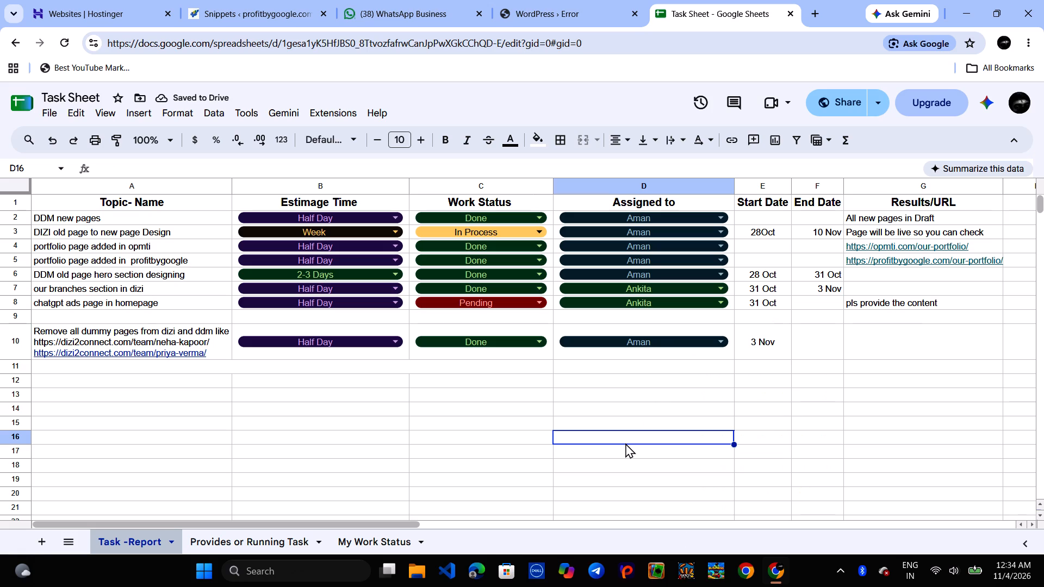
# On the My Work Status sheet, enter "Profit by google Tgs upload setup & auto setup tags in post" as the work in row 7.
pyautogui.click(349, 536)
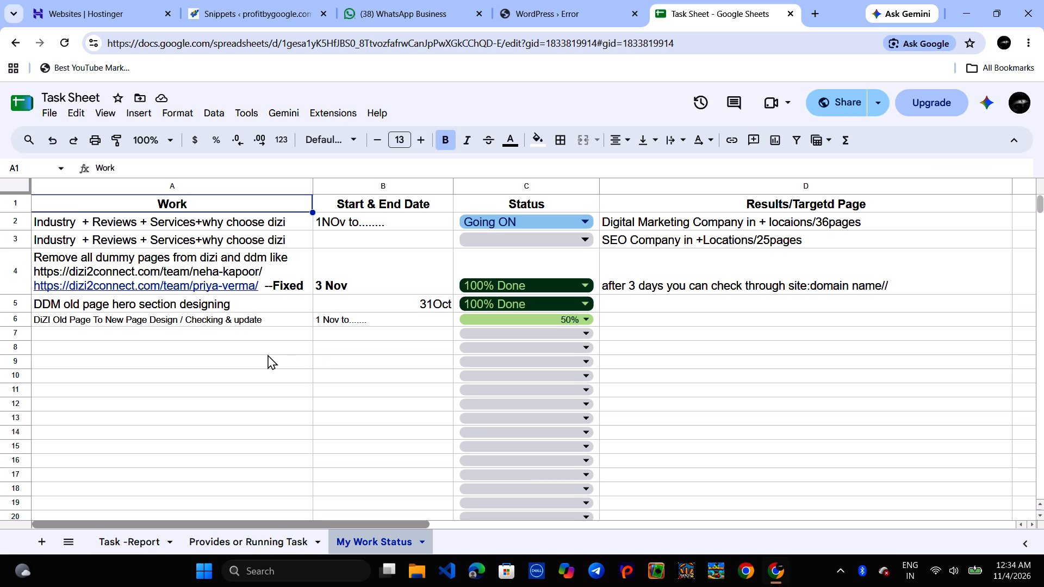
pyautogui.click(229, 334)
pyautogui.hotkey('shift', 'p')
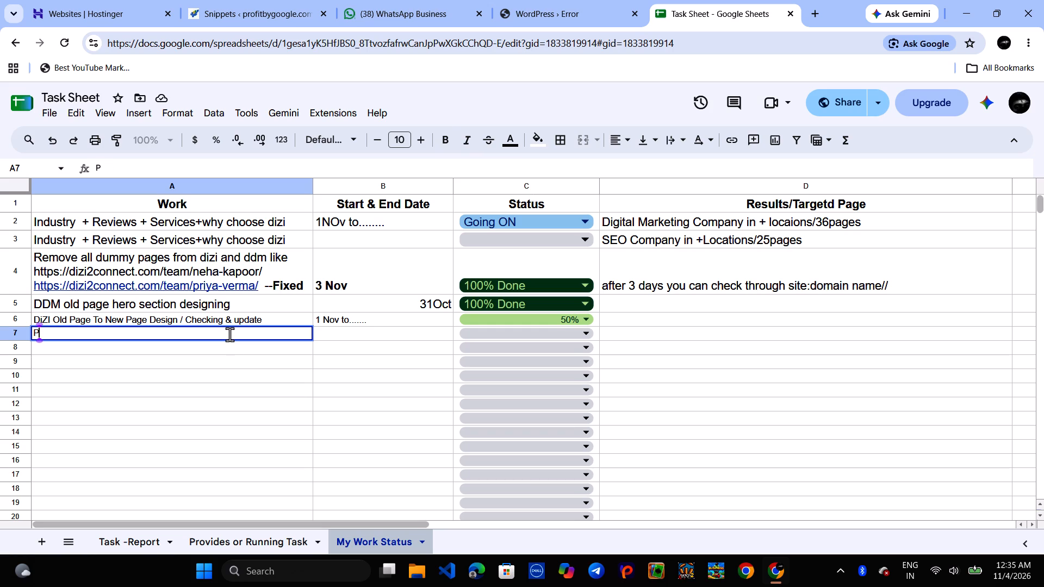
pyautogui.write('rofit by google')
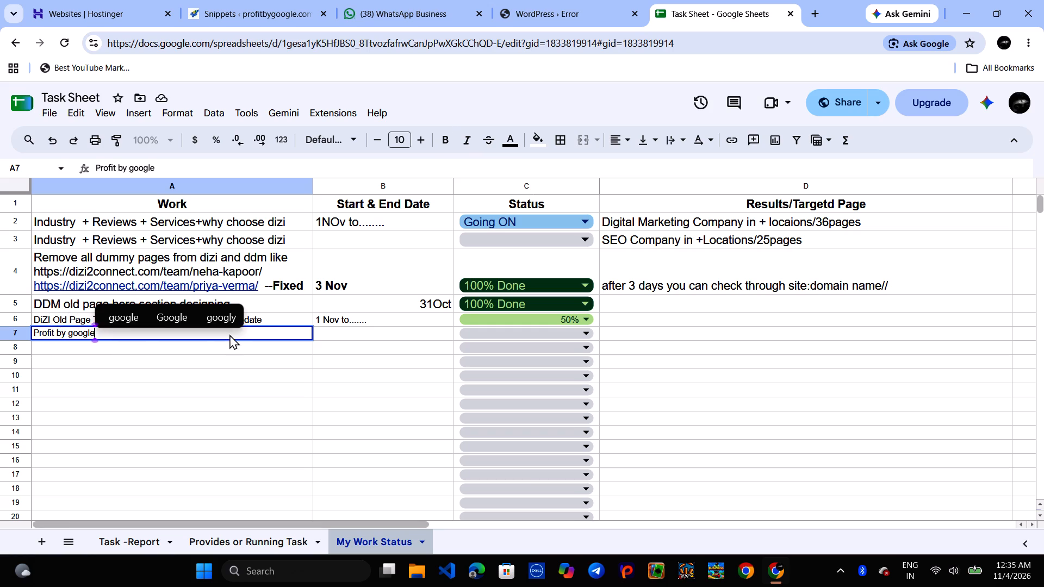
pyautogui.press('space')
pyautogui.hotkey('shift', 't')
pyautogui.press('BackSpace')
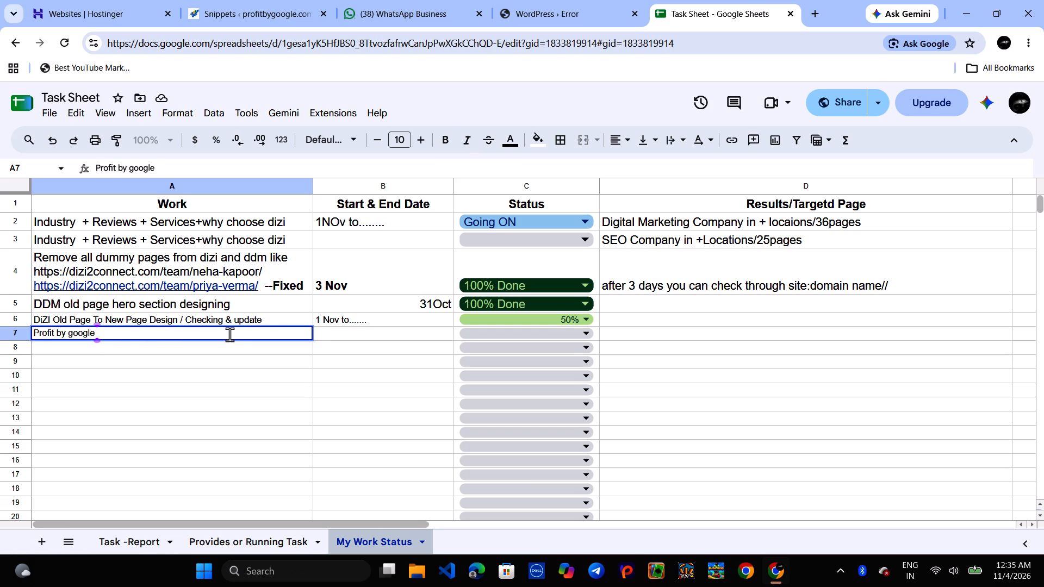
pyautogui.hotkey('shift', 'a')
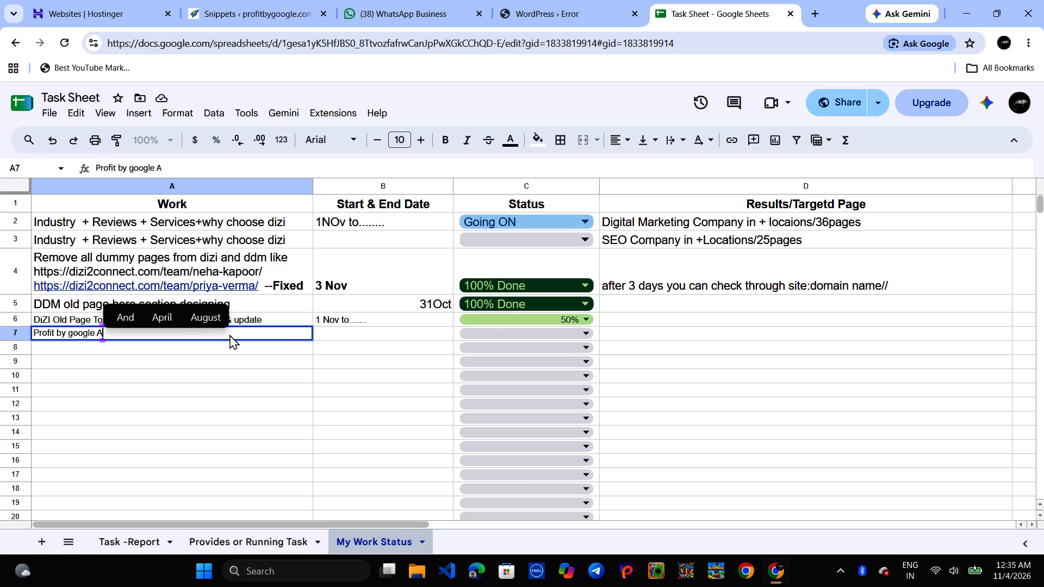
pyautogui.press('BackSpace')
pyautogui.write('Tg')
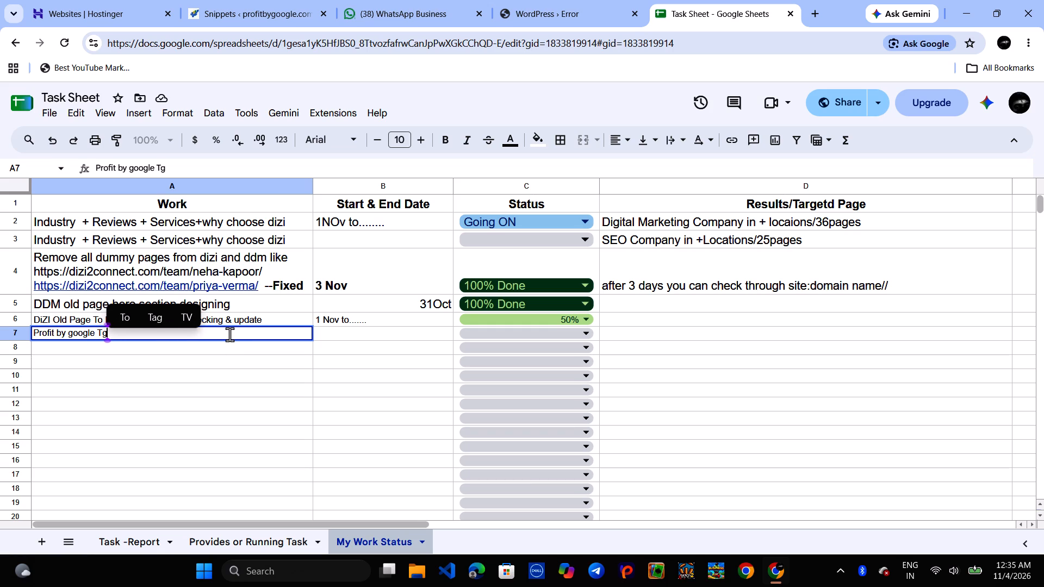
pyautogui.write('s upload')
pyautogui.press('space')
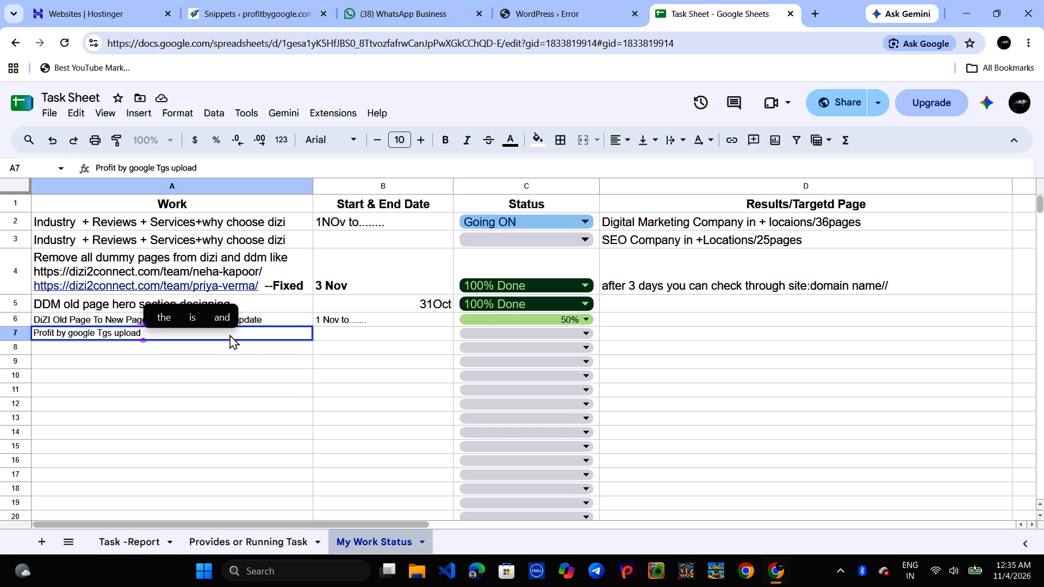
pyautogui.write('setup')
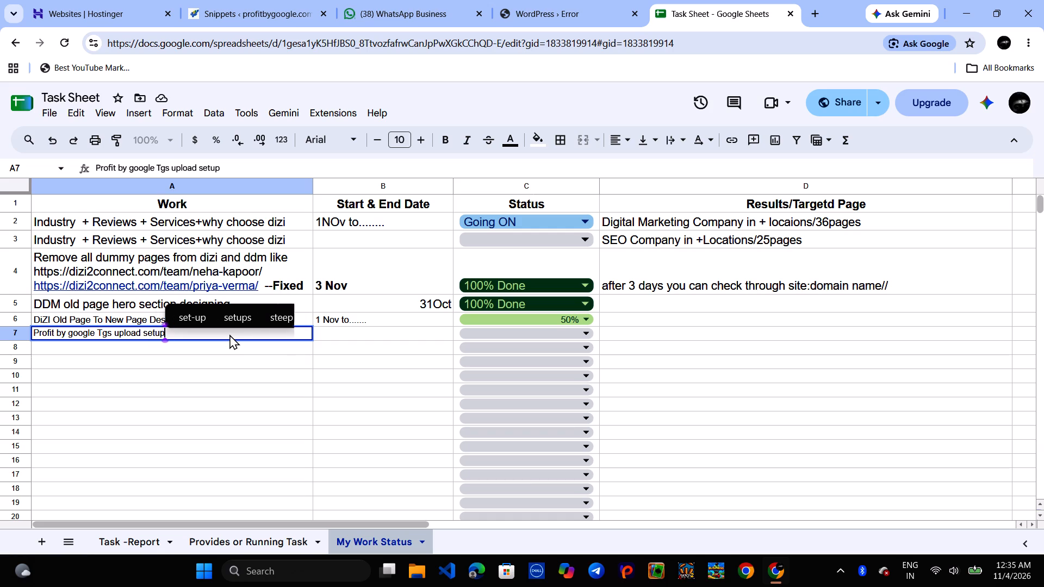
pyautogui.press('space')
pyautogui.write('& a')
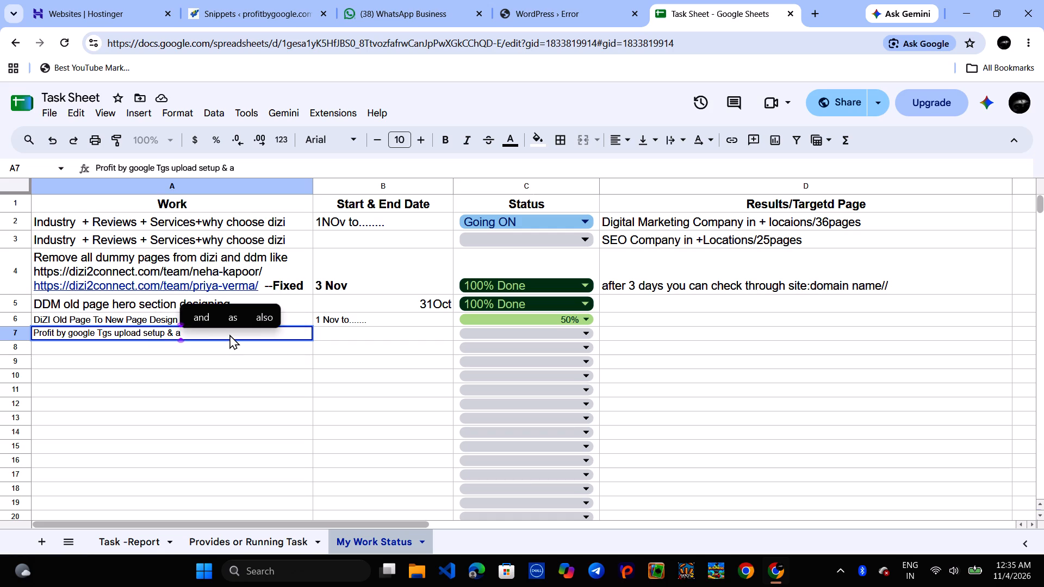
pyautogui.write('uto setup tags in post')
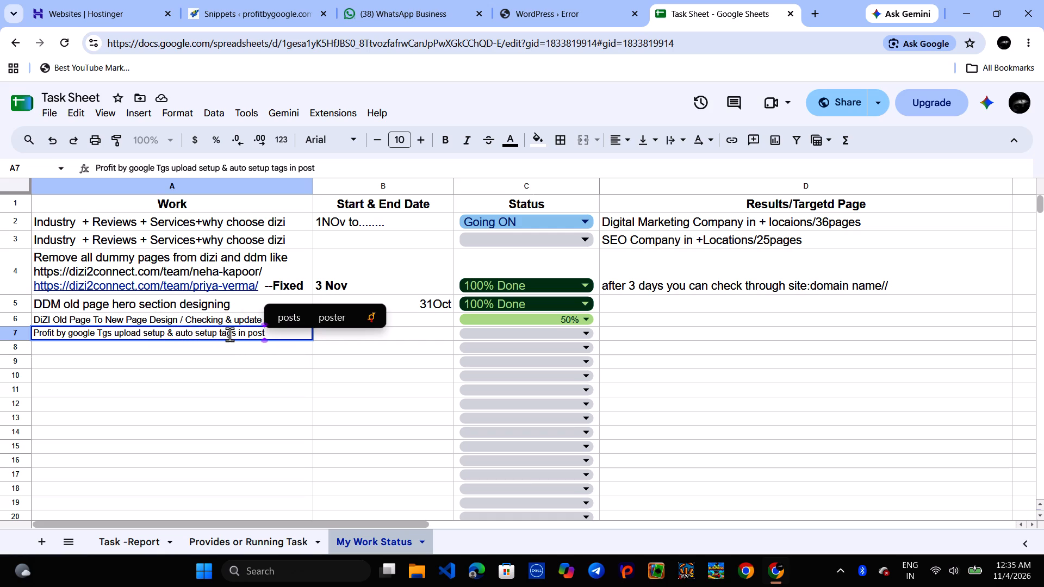
pyautogui.click(281, 419)
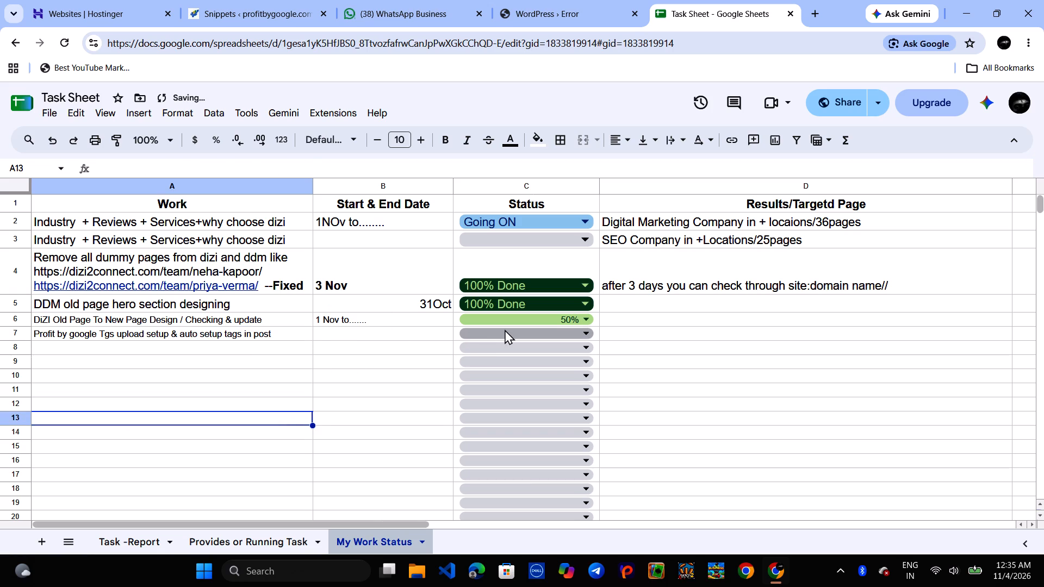
# Open the status choices for the Profit by google tags entry in row 7.
pyautogui.click(505, 329)
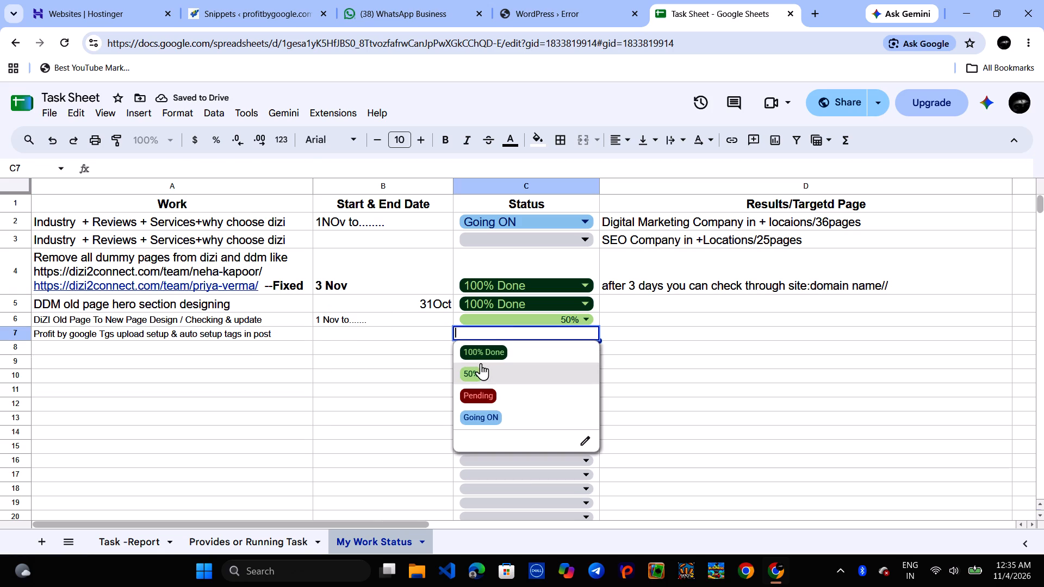
# Set the status of the Profit by google tags entry in row 7 to 100% Done.
pyautogui.click(497, 346)
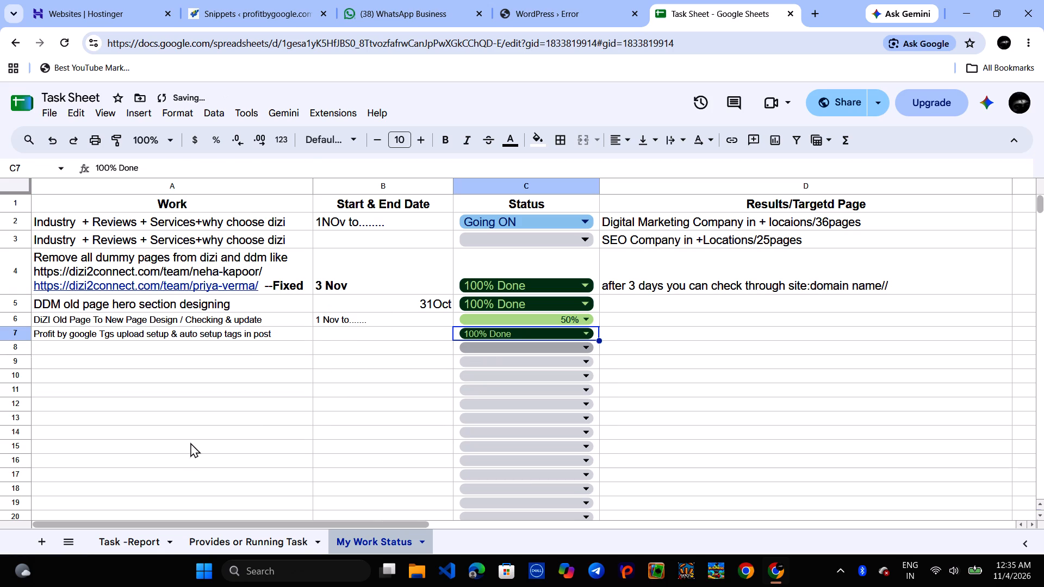
pyautogui.click(185, 448)
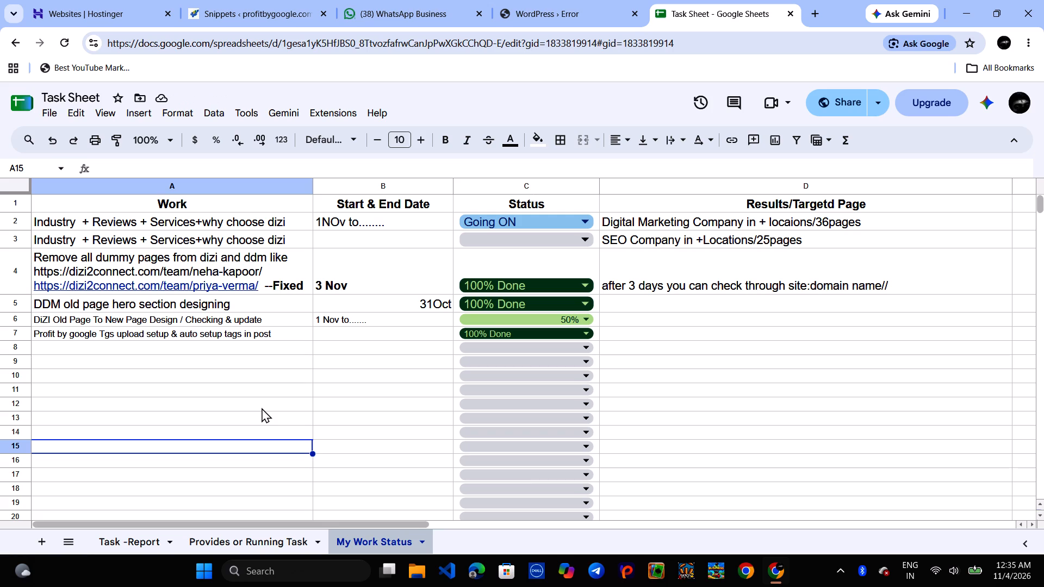
# Enter 1Nov as the start and end date of the Profit by google tags entry in row 7.
pyautogui.click(350, 334)
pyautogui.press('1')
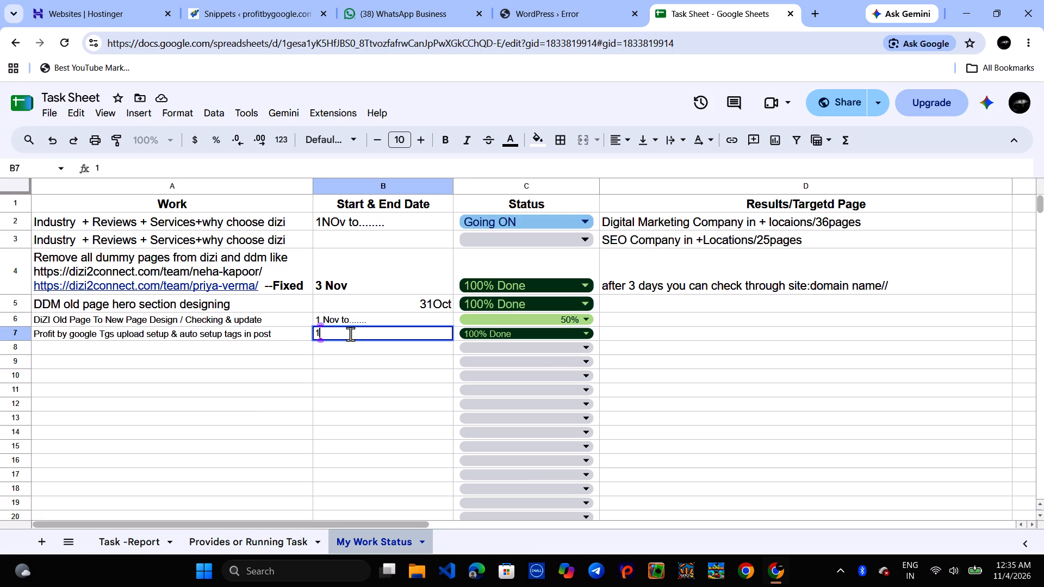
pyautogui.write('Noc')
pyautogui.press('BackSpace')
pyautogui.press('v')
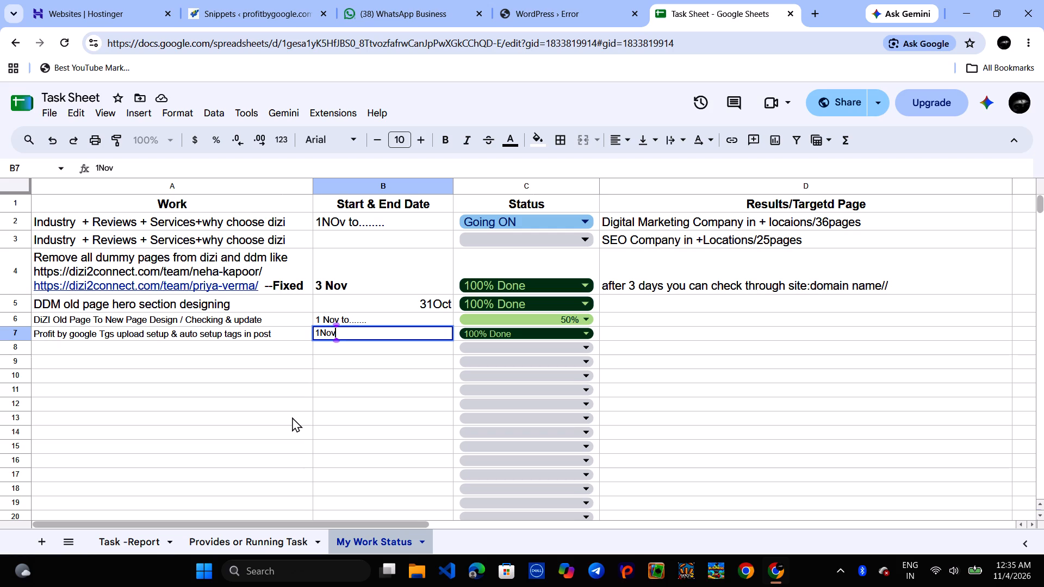
pyautogui.click(229, 420)
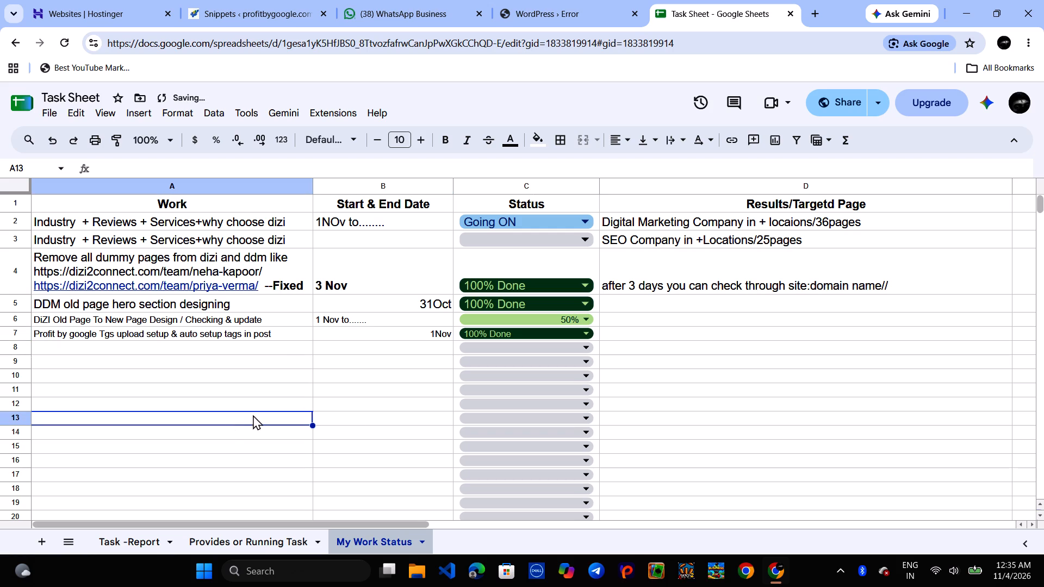